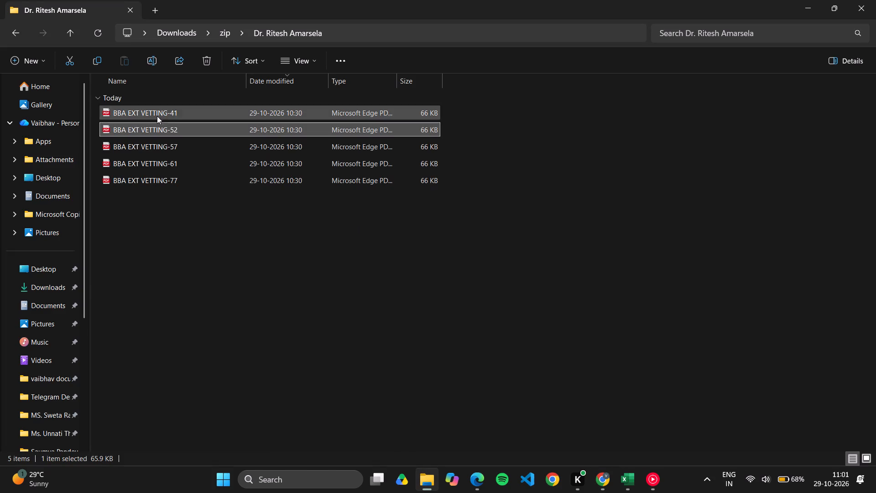
left_click(149, 9)
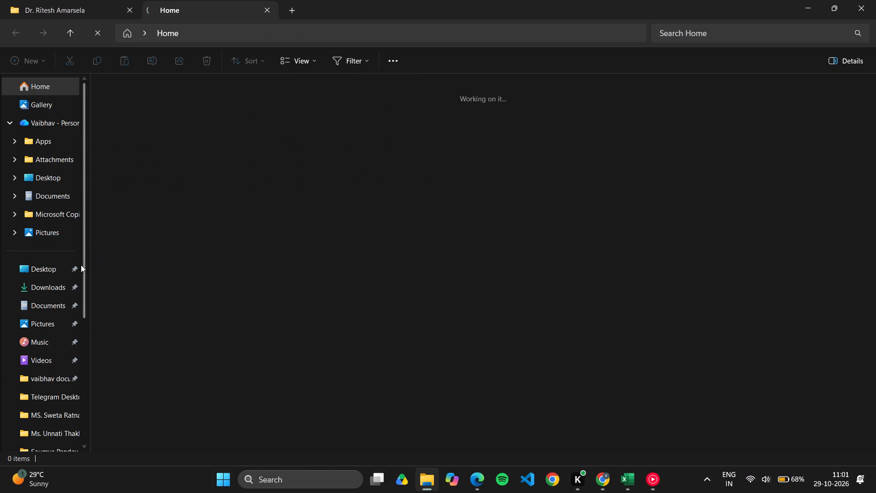
left_click(56, 286)
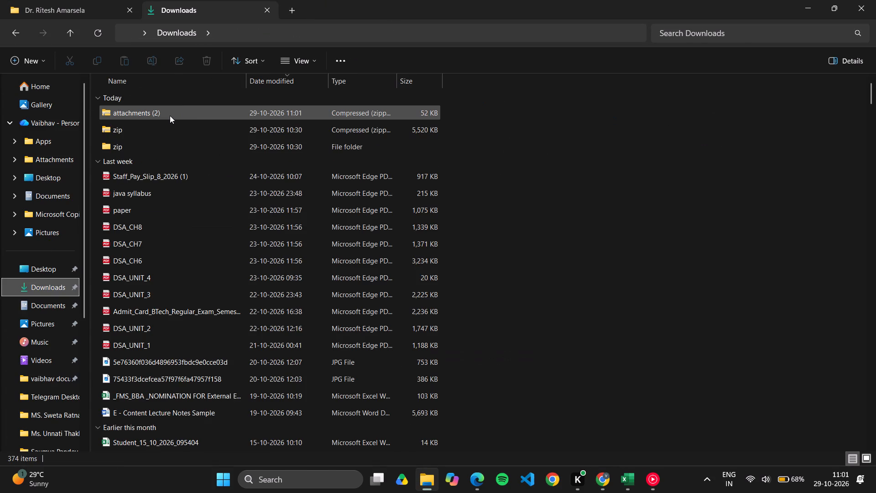
double_click(170, 115)
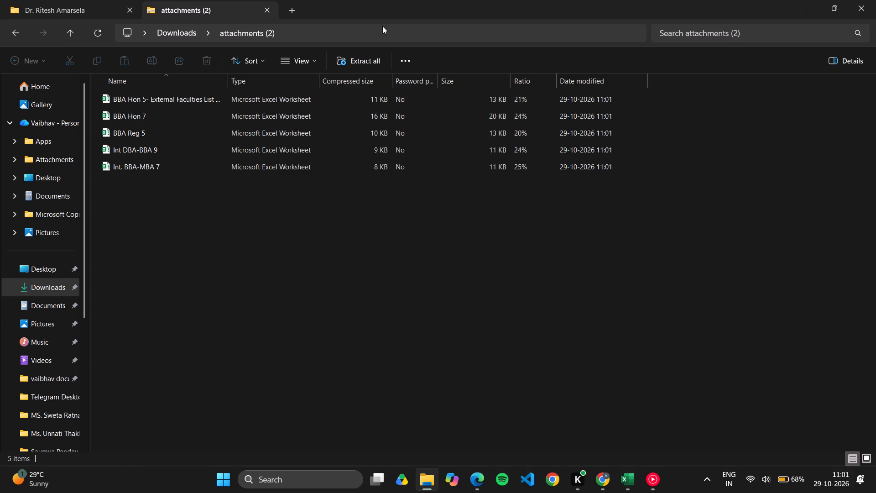
left_click(365, 70)
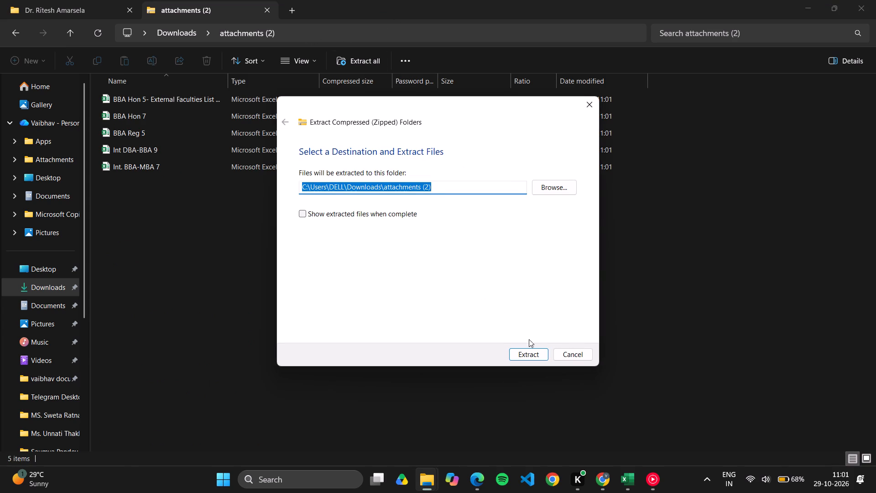
left_click(540, 356)
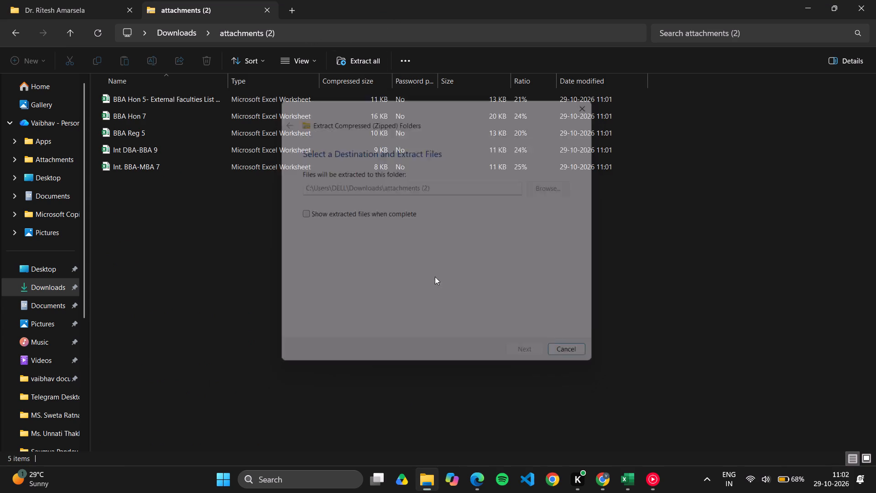
Open the BBA Reg 5 workbook from the extracted attachments (2) folder in Downloads.
left_click(15, 31)
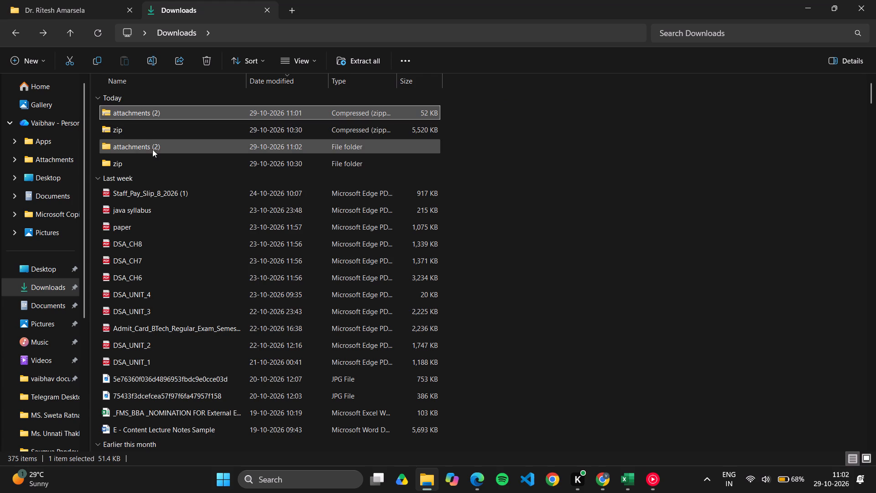
double_click(152, 149)
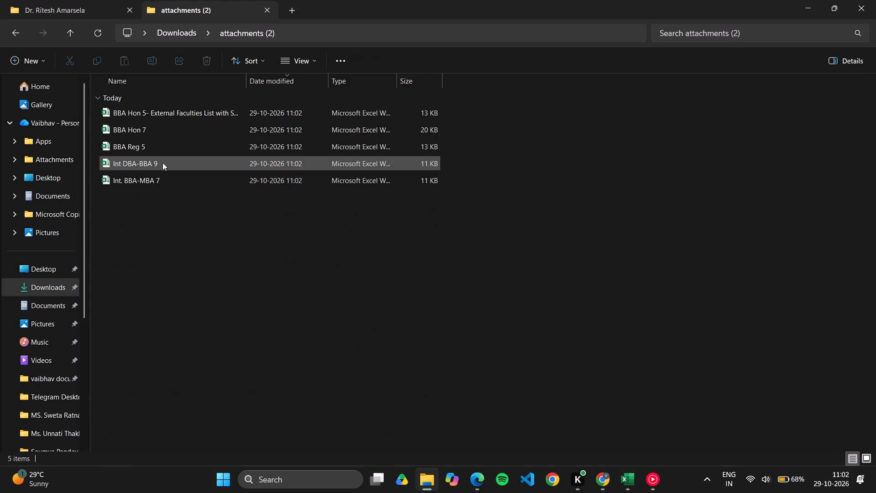
double_click(147, 145)
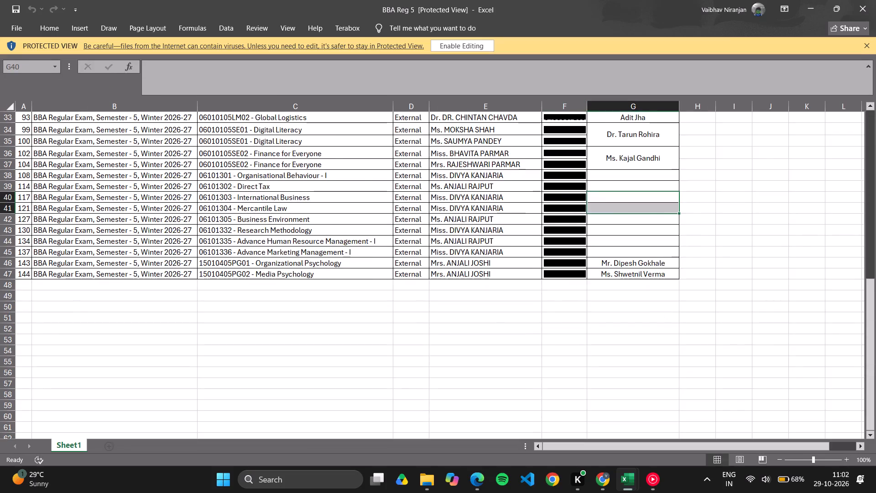
Enable editing of the protected BBA Reg 5 workbook.
left_click(480, 43)
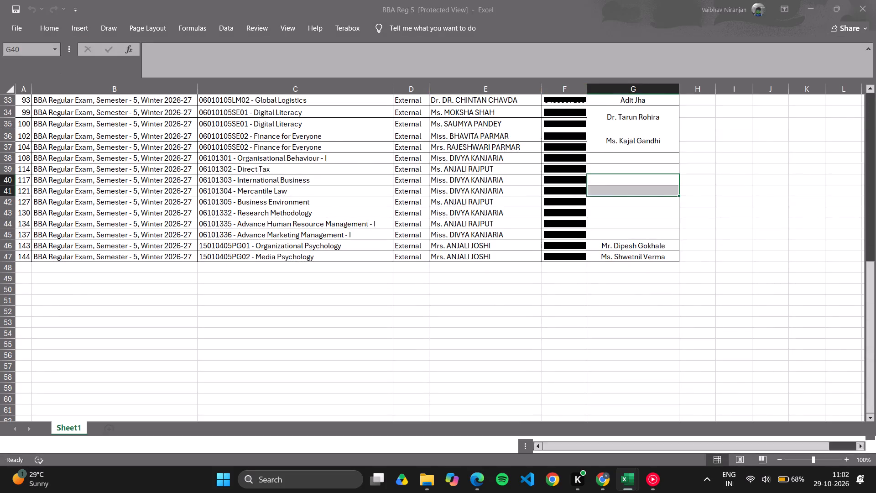
Add a filter to the StaffFullName column (column E) of Sheet1.
scroll(474, 189, "up", 1)
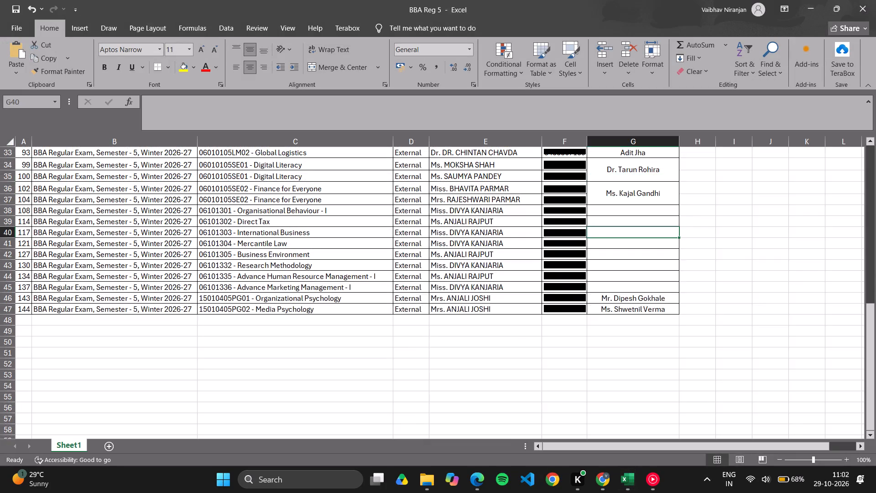
scroll(474, 189, "up", 2)
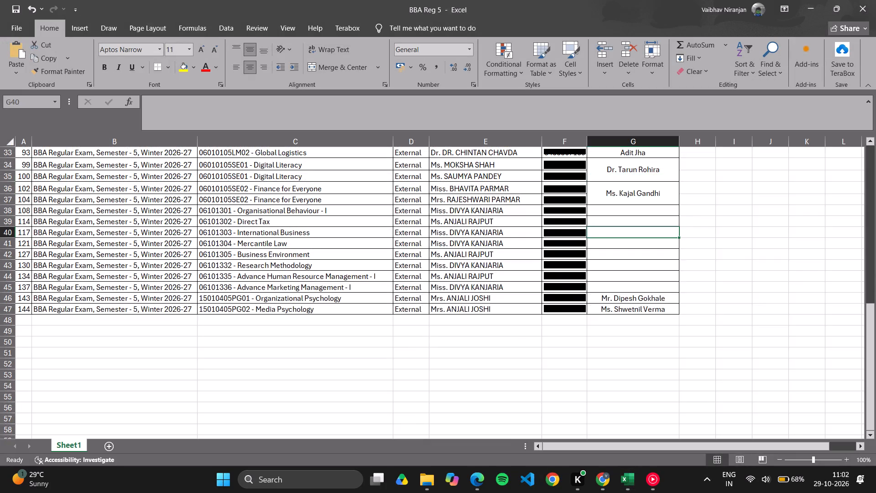
left_click(524, 147)
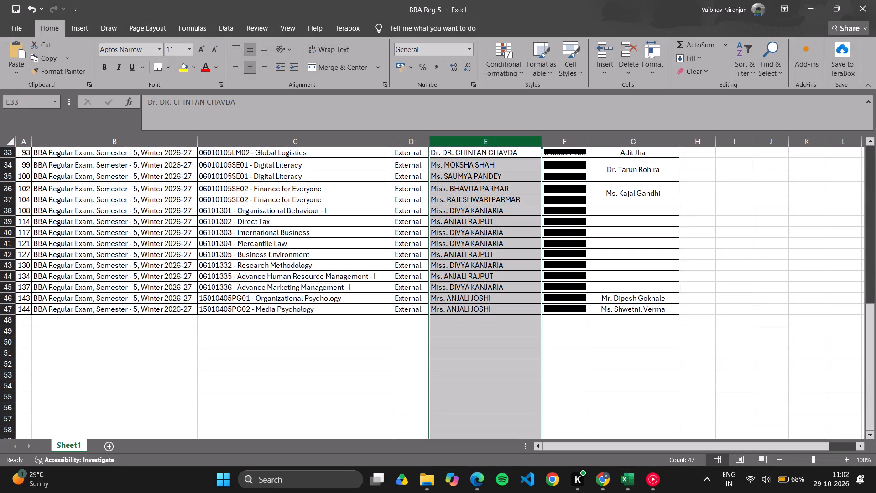
left_click(739, 71)
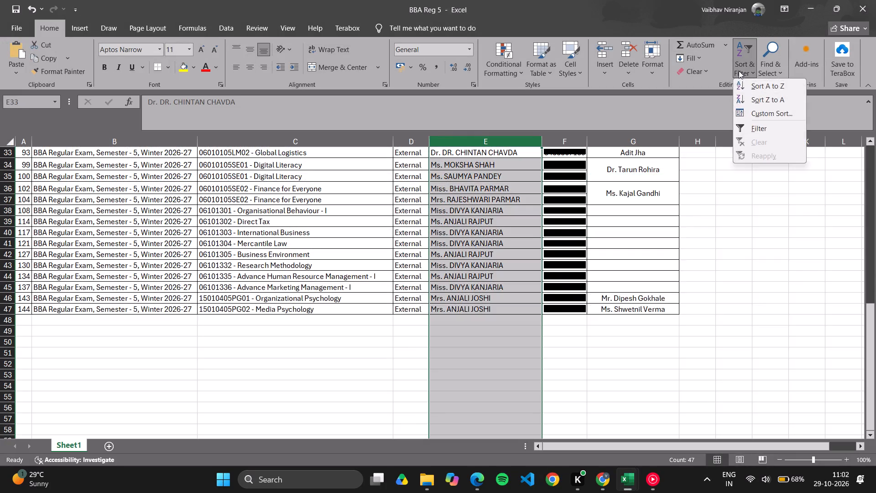
left_click(756, 132)
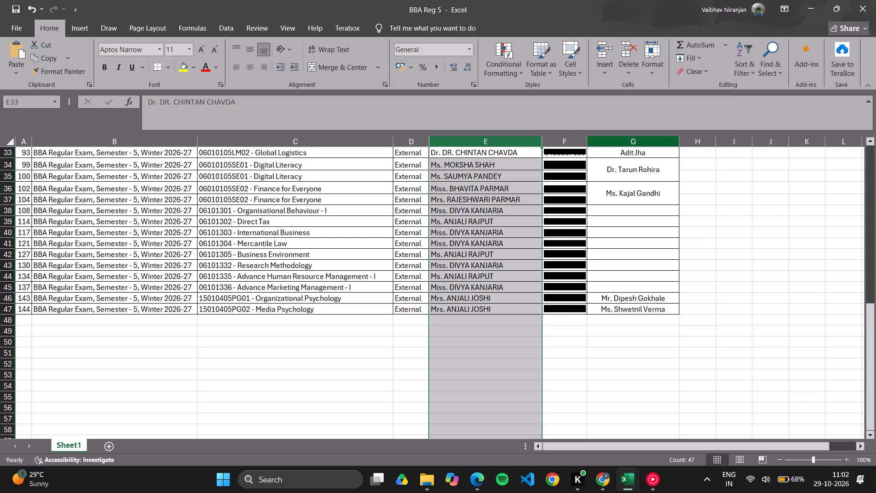
left_click(401, 348)
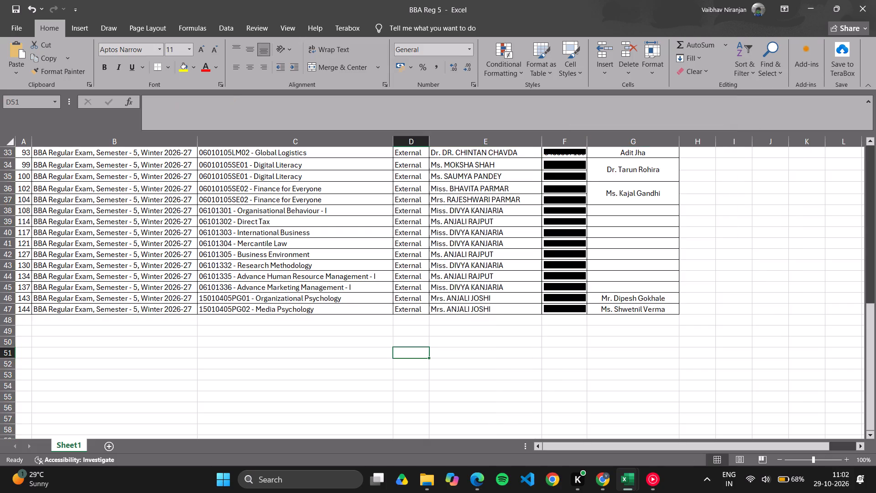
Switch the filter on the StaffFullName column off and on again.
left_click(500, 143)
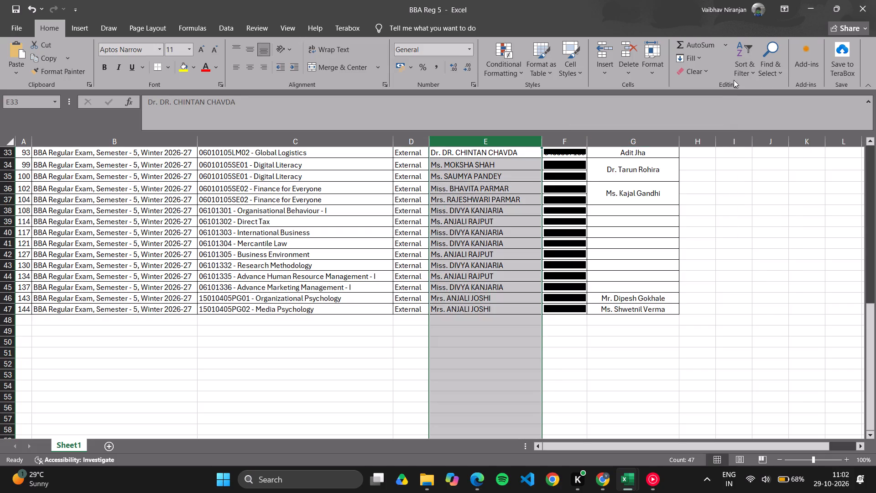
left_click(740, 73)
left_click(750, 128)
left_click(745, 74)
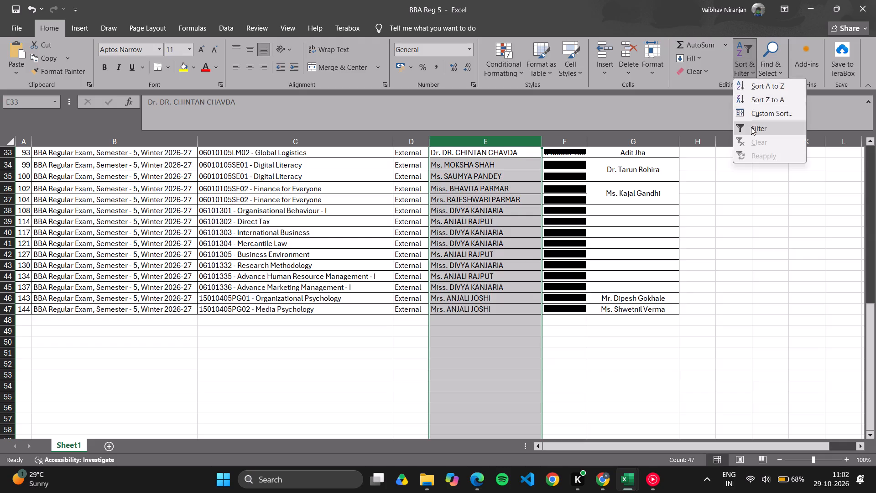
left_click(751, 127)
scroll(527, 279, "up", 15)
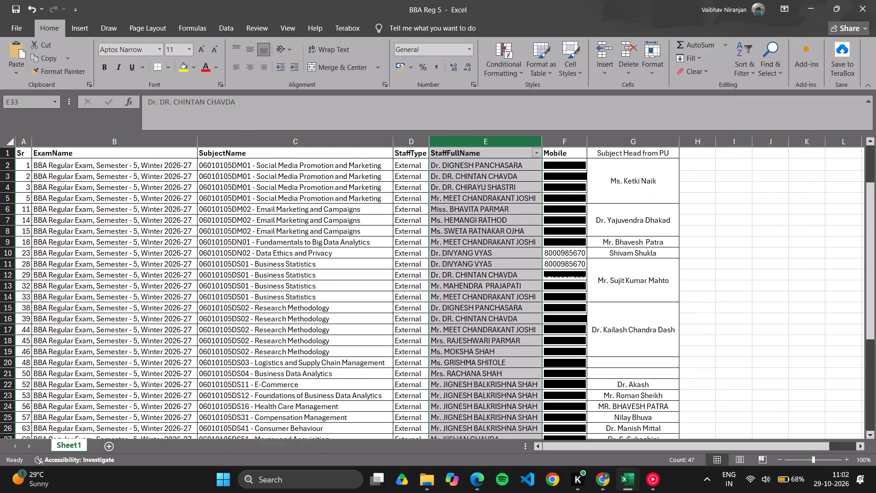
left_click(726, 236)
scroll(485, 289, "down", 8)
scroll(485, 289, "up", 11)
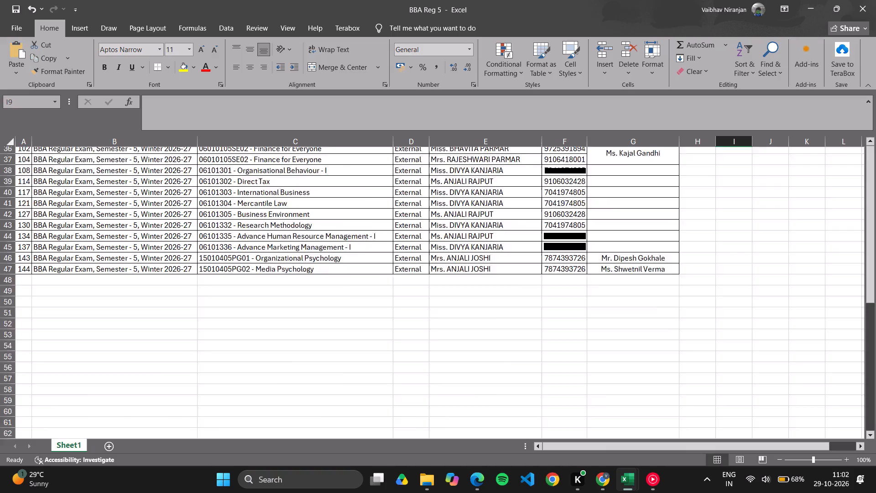
Filter the StaffFullName column to show only the records of the first staff member in its filter list.
left_click(540, 154)
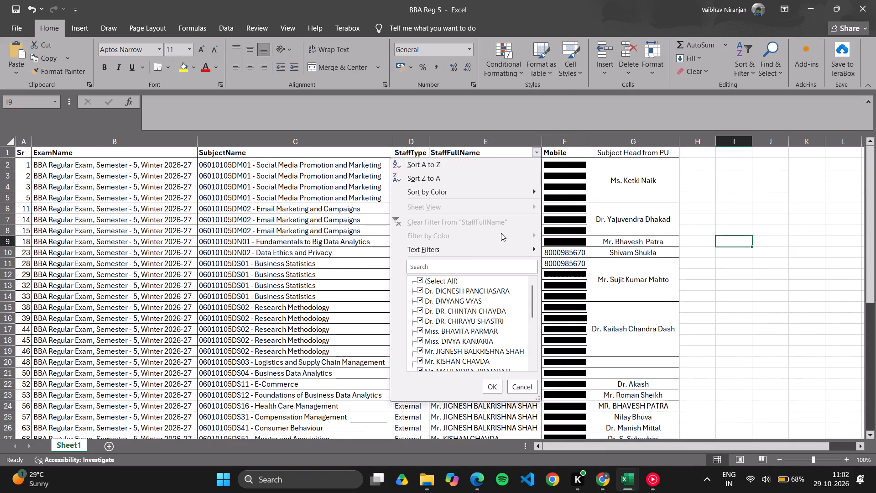
scroll(484, 309, "down", 6)
scroll(484, 309, "up", 8)
scroll(484, 309, "down", 4)
scroll(484, 309, "up", 6)
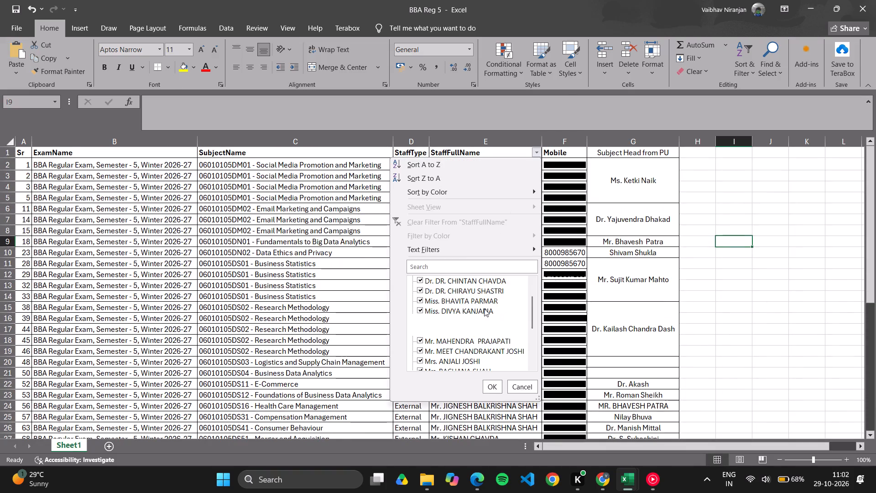
scroll(484, 309, "down", 3)
scroll(484, 309, "up", 5)
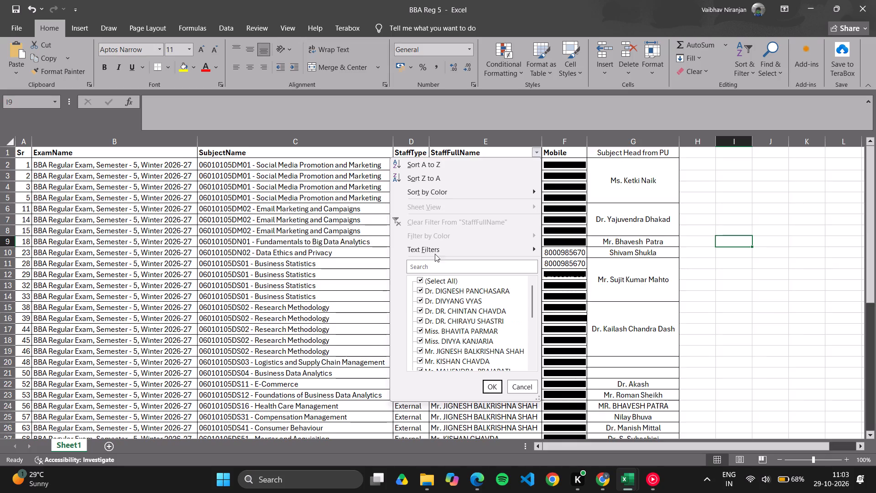
left_click(420, 277)
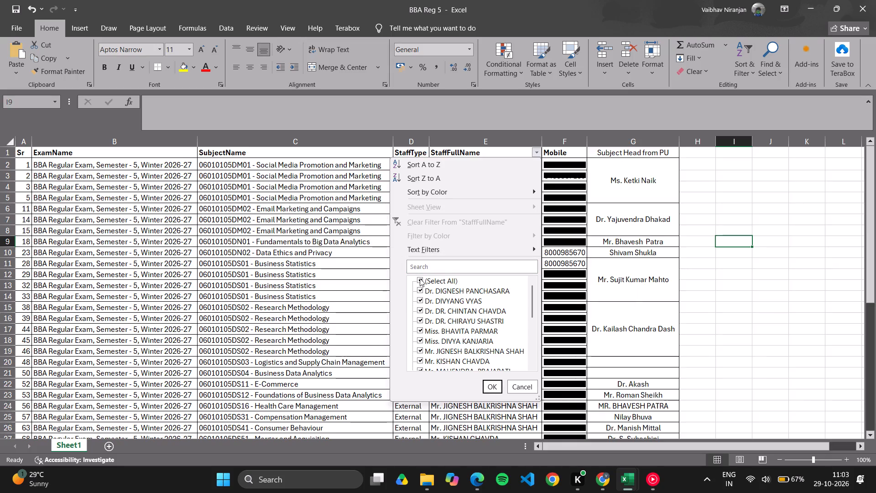
left_click(420, 278)
left_click(418, 289)
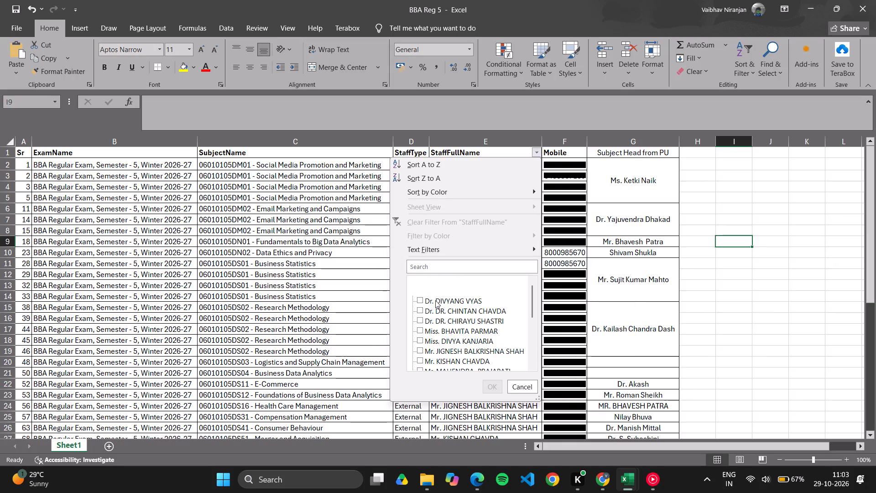
left_click(488, 387)
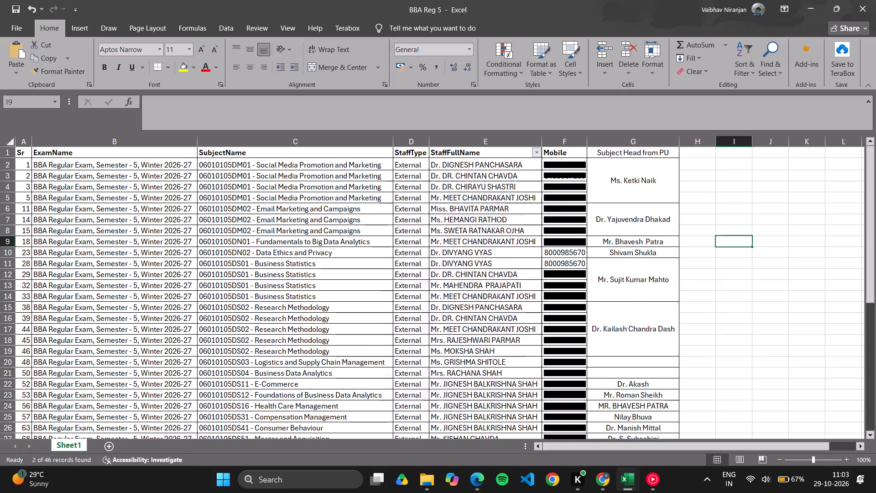
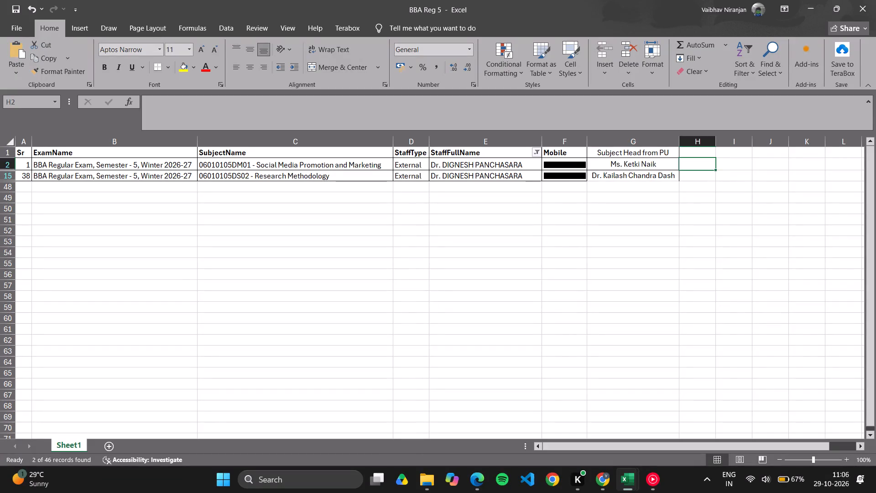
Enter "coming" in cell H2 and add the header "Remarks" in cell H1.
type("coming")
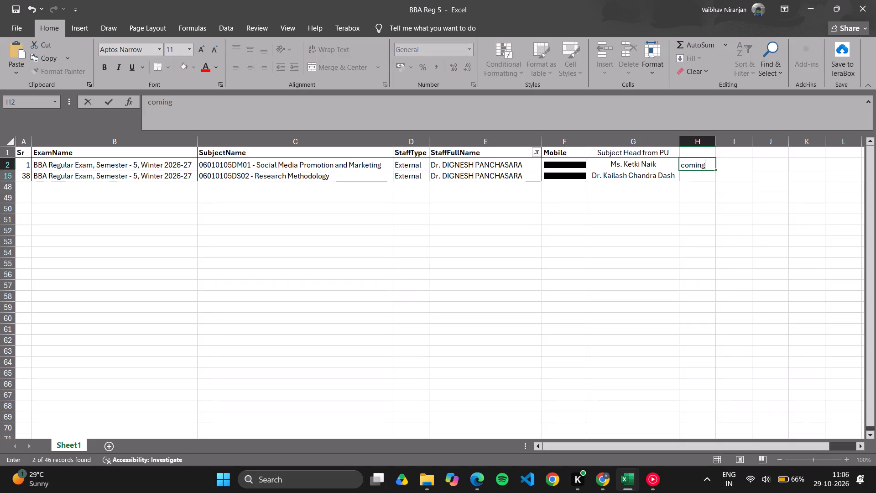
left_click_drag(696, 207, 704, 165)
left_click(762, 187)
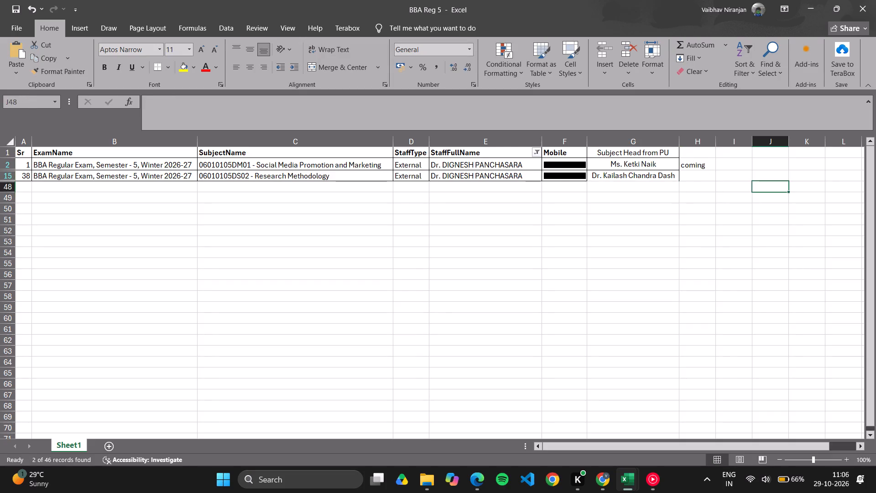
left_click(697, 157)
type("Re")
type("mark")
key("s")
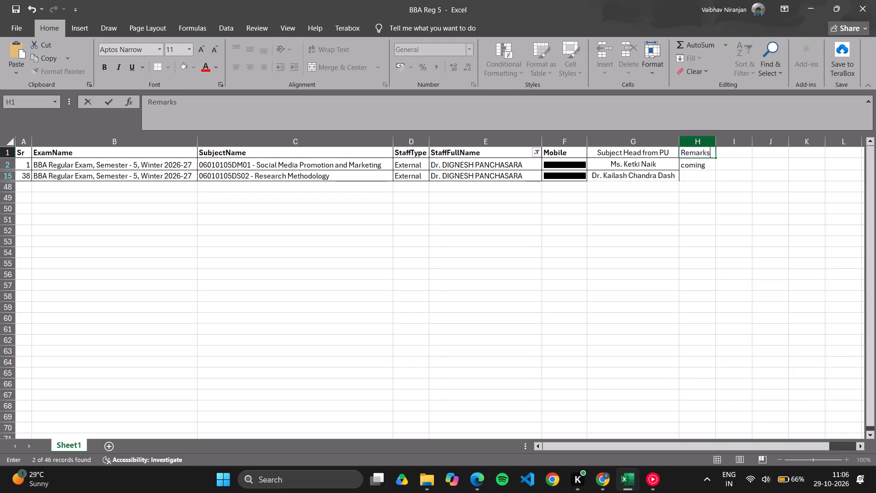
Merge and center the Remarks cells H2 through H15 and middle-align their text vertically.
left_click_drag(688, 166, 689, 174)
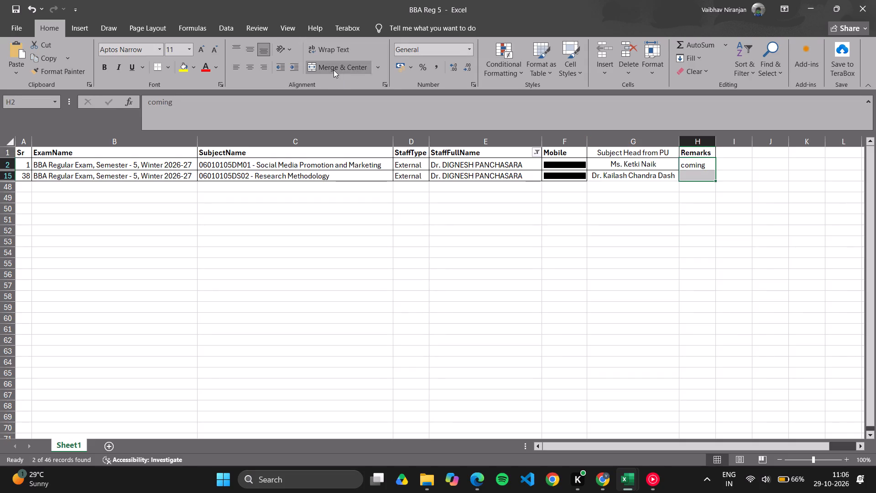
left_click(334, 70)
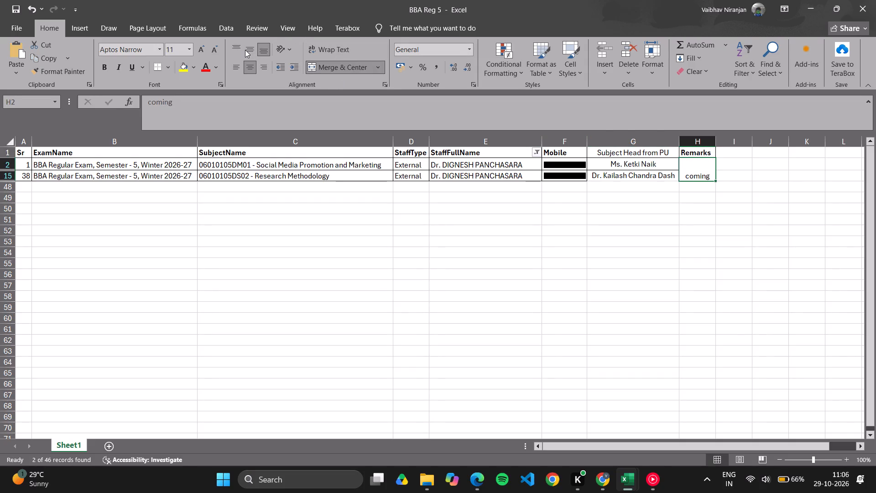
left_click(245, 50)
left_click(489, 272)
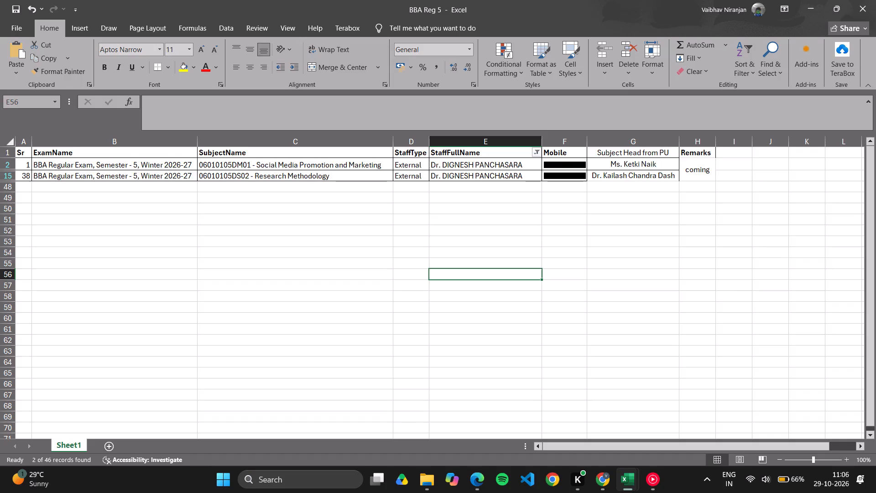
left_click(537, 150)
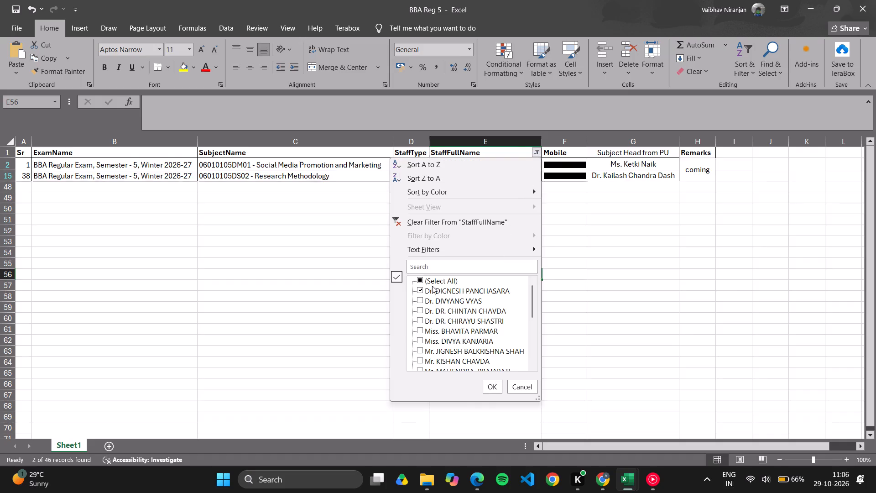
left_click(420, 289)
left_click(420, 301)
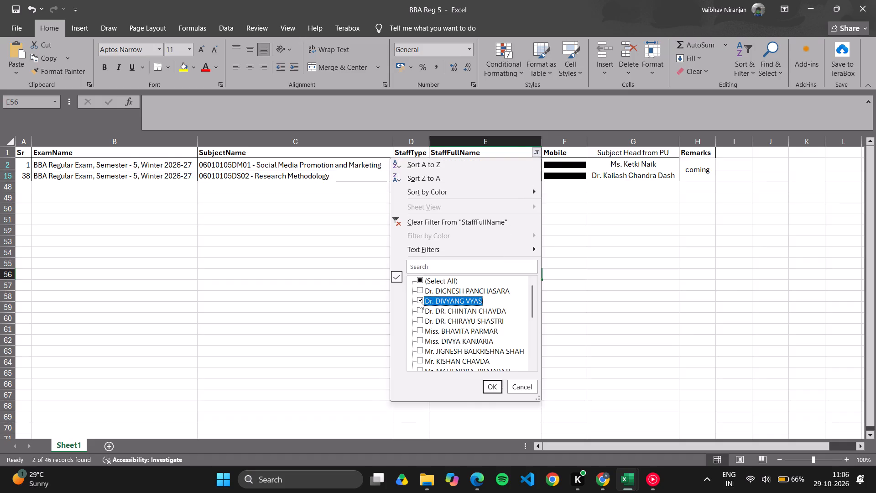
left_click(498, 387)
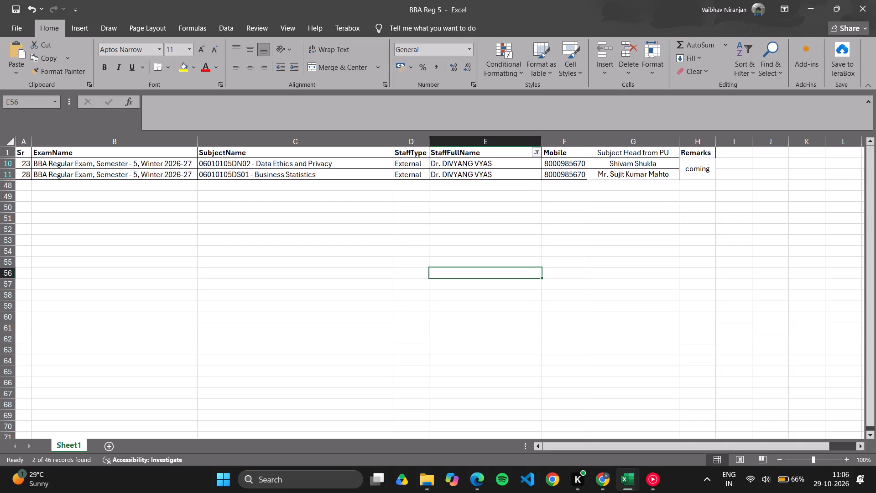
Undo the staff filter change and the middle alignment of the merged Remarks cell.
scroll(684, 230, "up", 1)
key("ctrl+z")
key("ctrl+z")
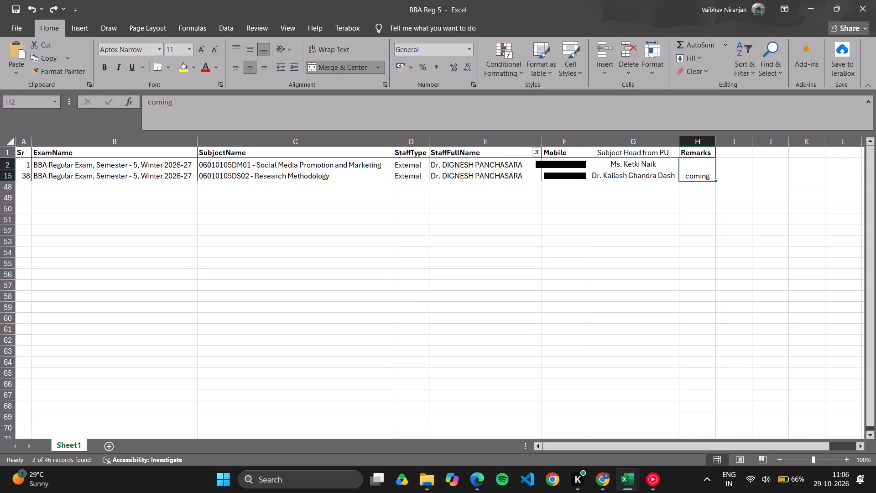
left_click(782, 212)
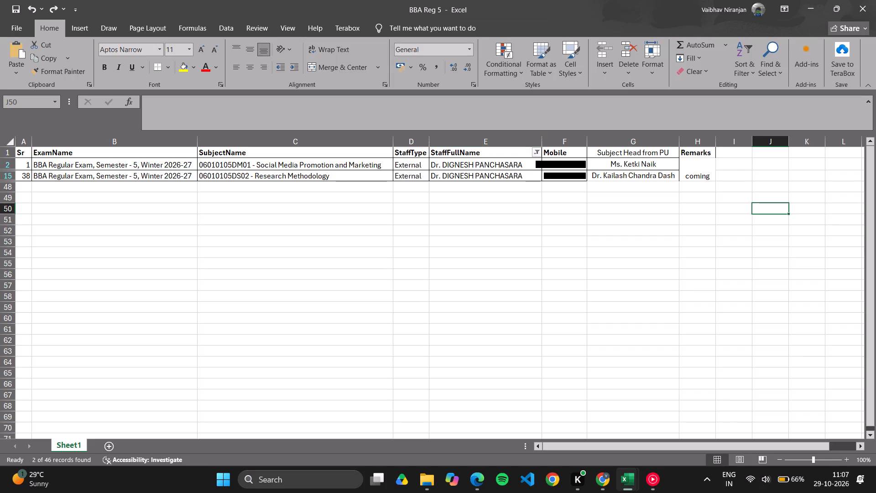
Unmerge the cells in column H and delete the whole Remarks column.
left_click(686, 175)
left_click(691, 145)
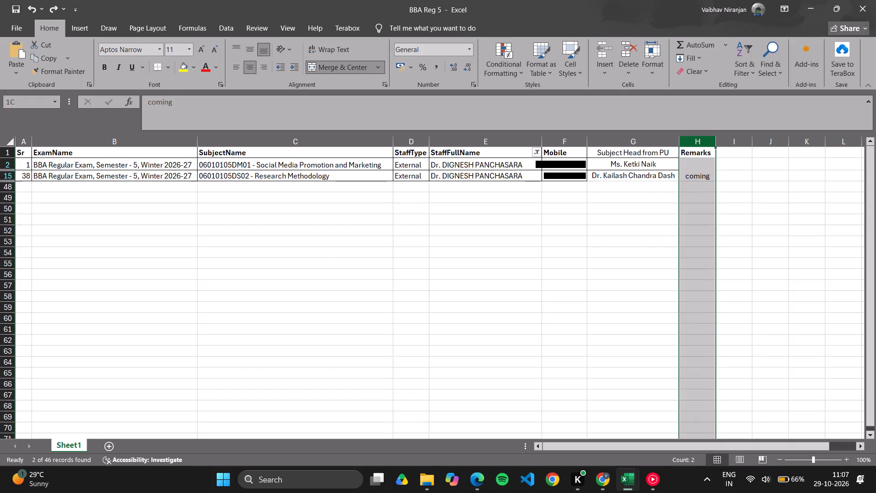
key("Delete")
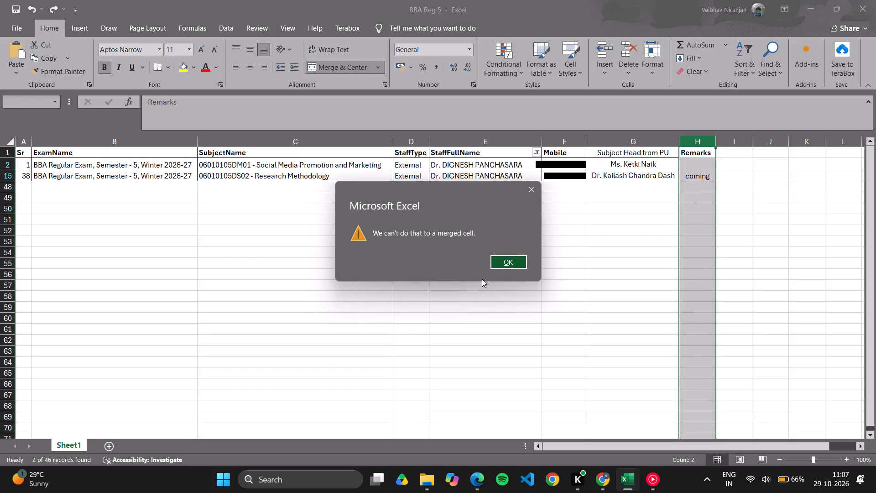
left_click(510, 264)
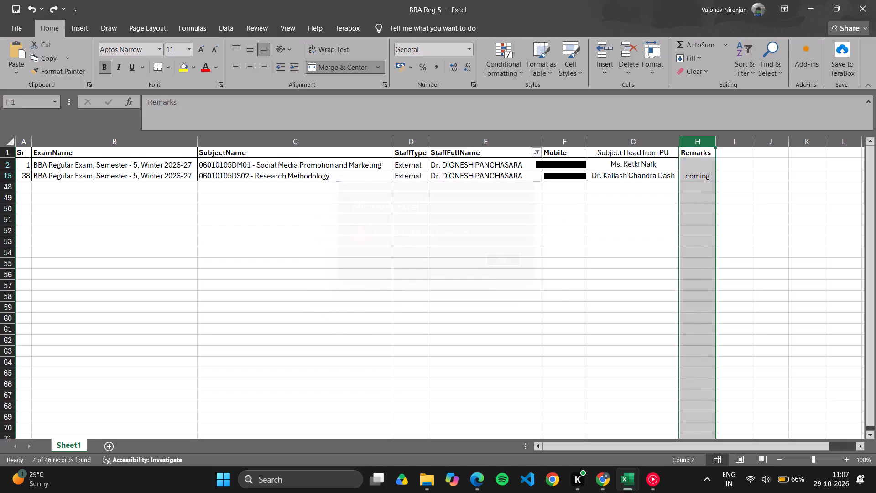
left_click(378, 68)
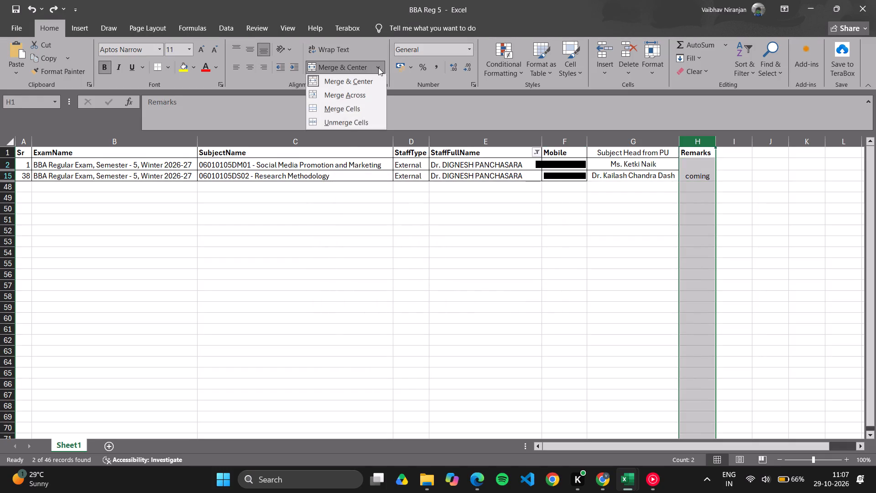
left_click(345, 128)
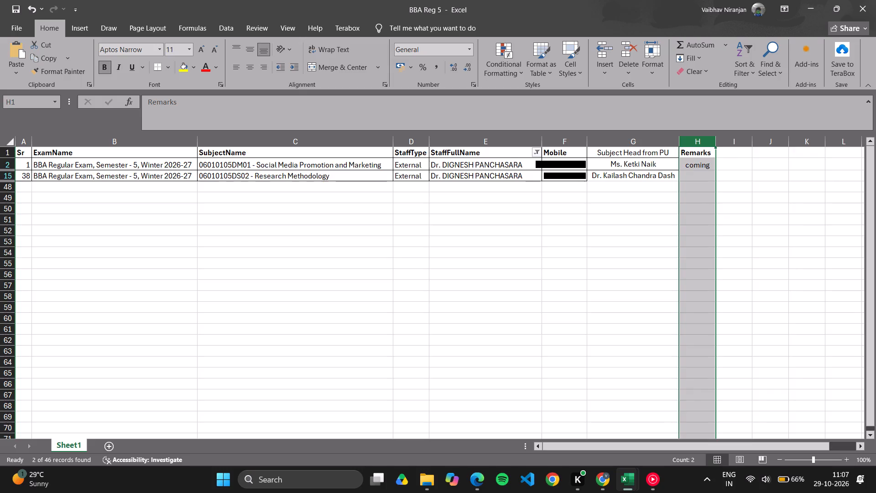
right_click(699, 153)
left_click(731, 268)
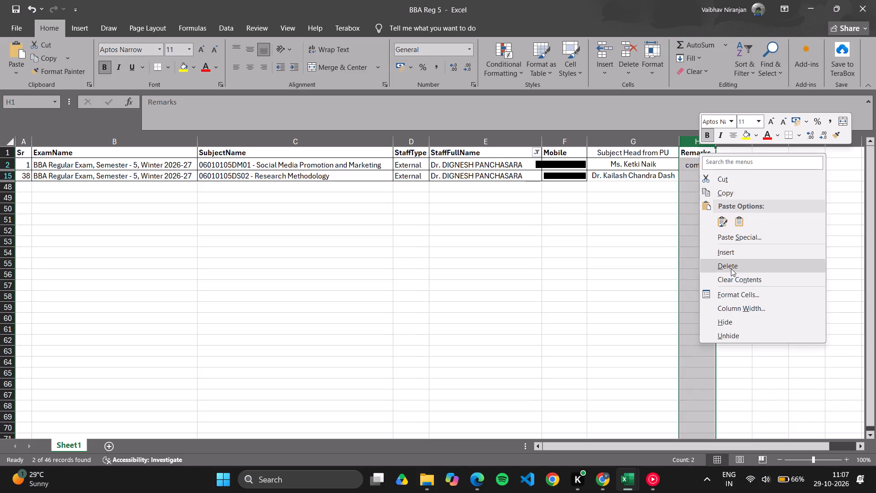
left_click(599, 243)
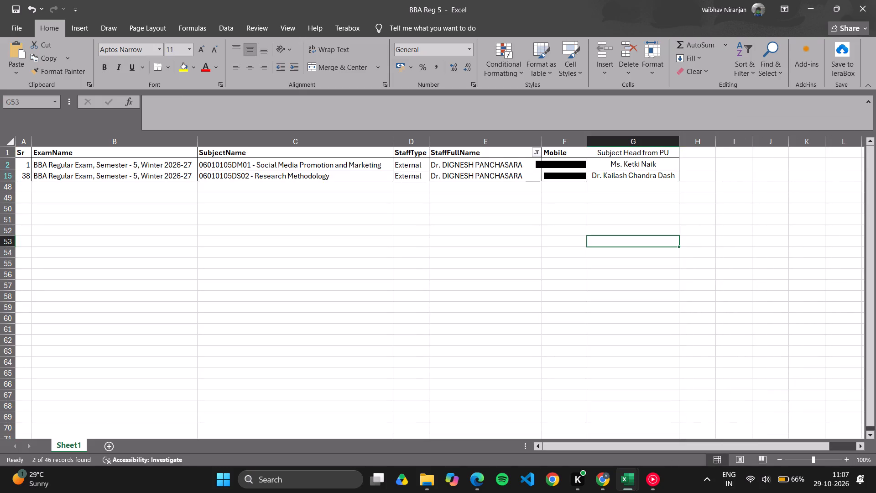
left_click(537, 153)
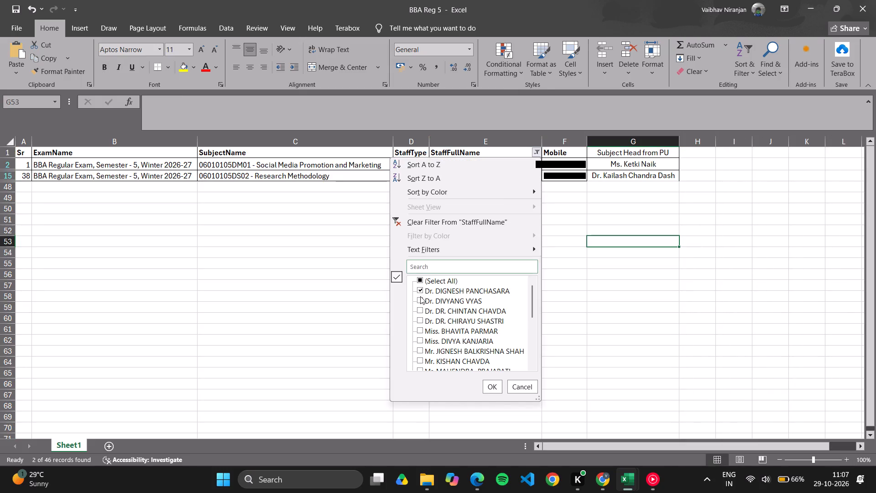
left_click(420, 296)
left_click(488, 388)
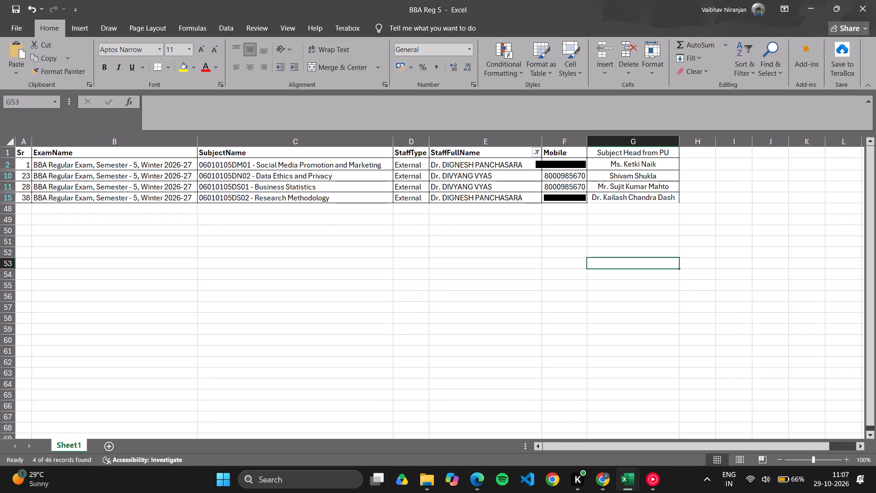
Append "will come" to Dr. Vyas's name in cell E10 and fill the entry down to E11.
left_click(505, 178)
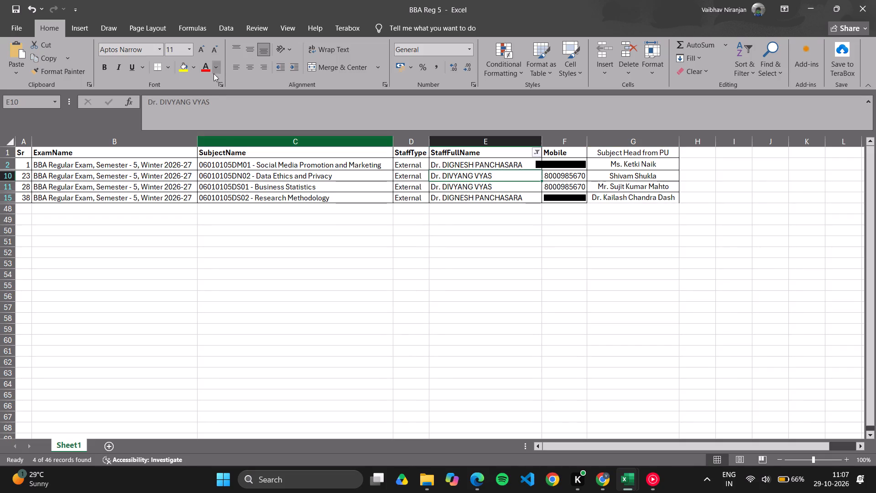
left_click(219, 104)
key("space")
type("will come")
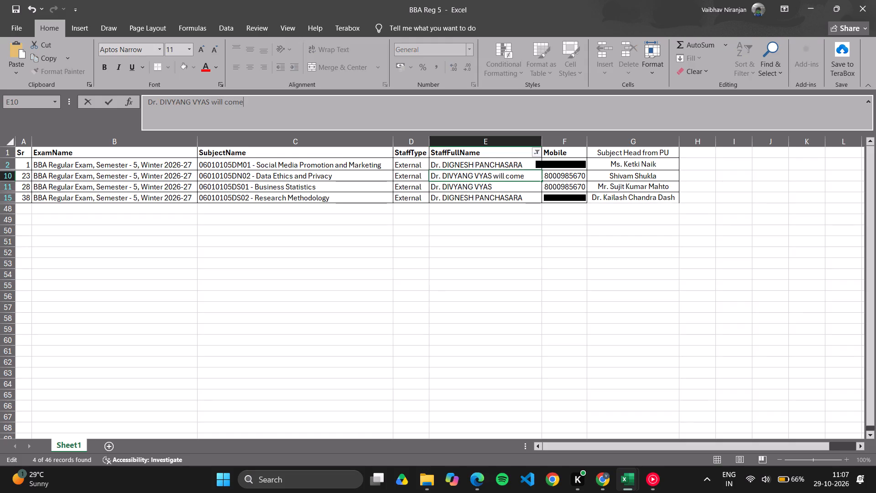
left_click_drag(542, 181, 541, 189)
left_click(527, 164)
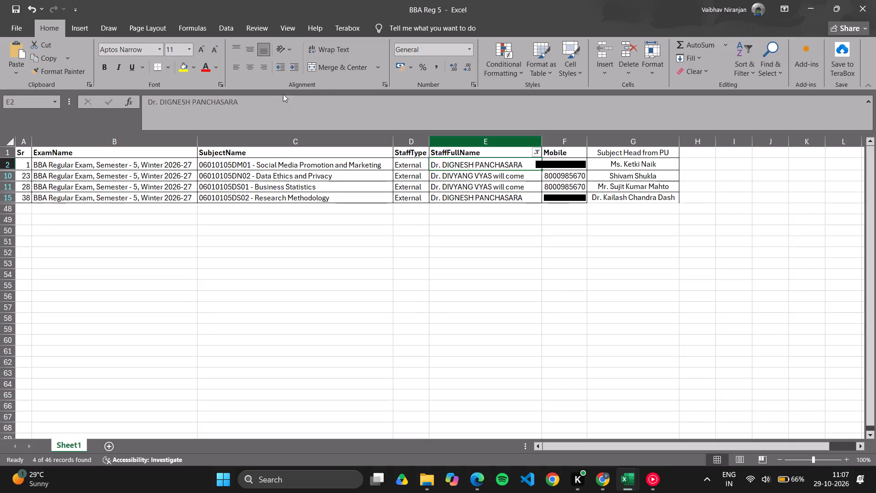
left_click(280, 97)
key("space")
type("will come")
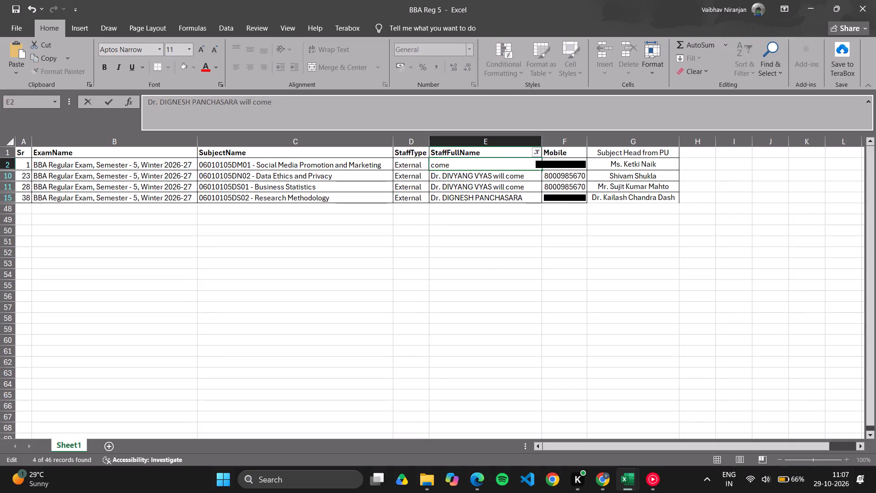
left_click(556, 264)
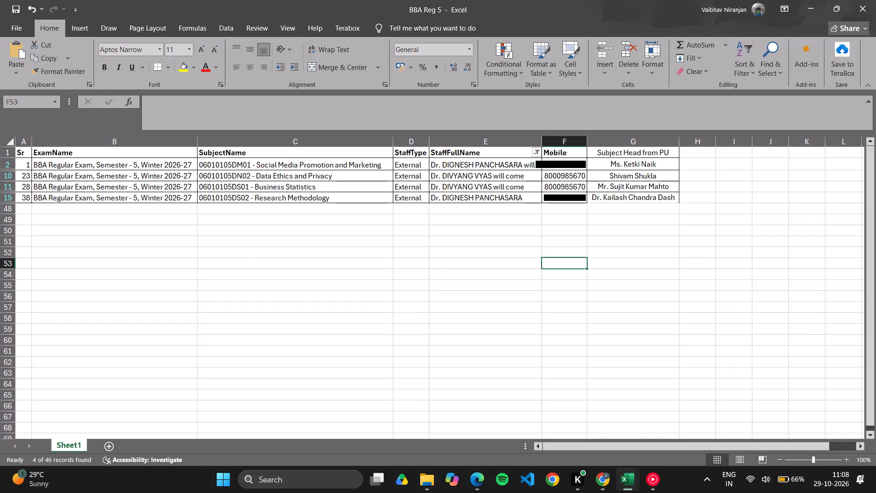
left_click(538, 155)
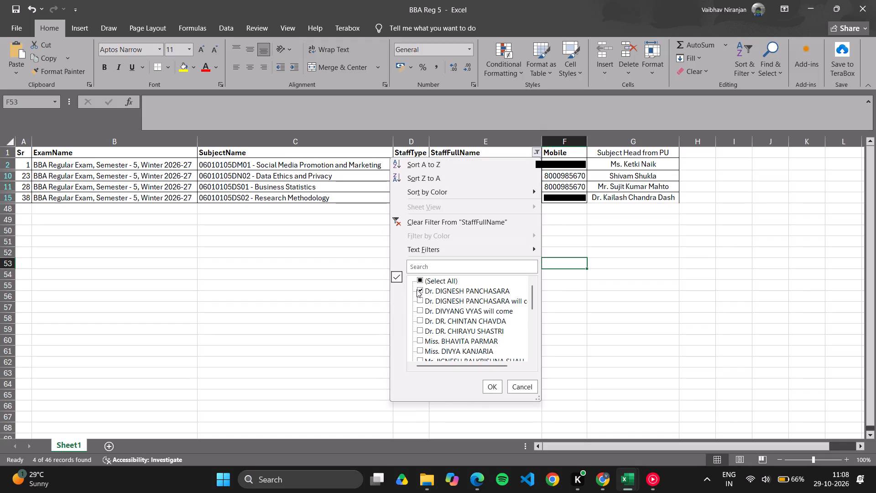
scroll(418, 298, "up", 2)
scroll(418, 298, "down", 3)
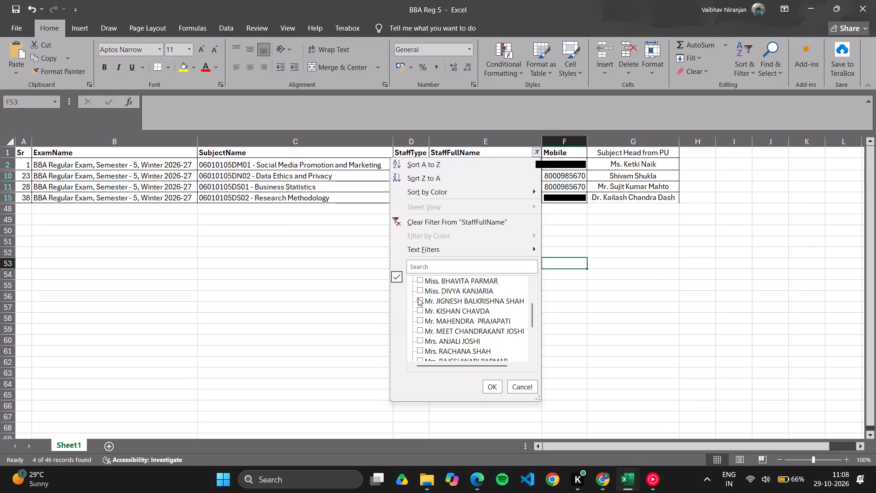
scroll(418, 298, "down", 6)
scroll(418, 298, "up", 8)
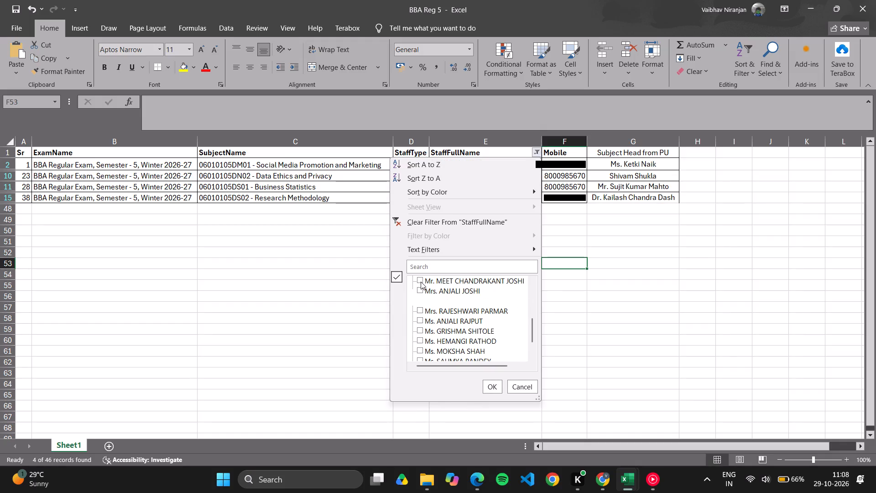
left_click(421, 282)
left_click(421, 282)
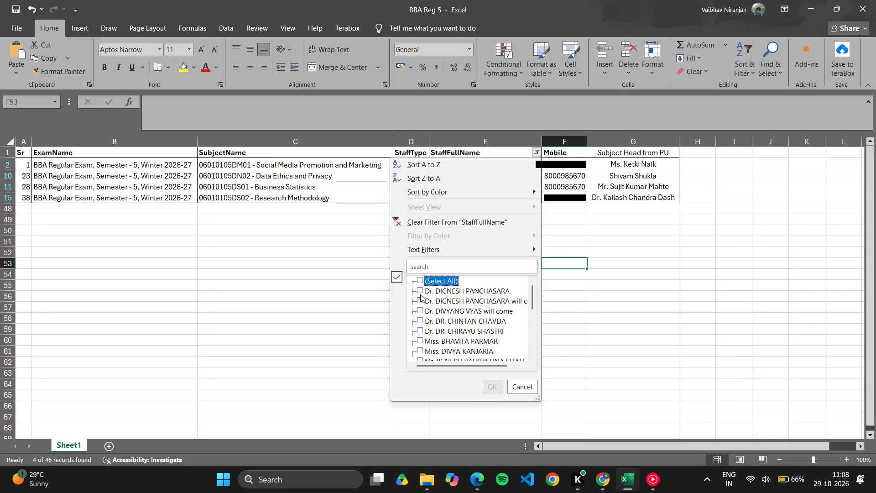
left_click(420, 293)
left_click(420, 301)
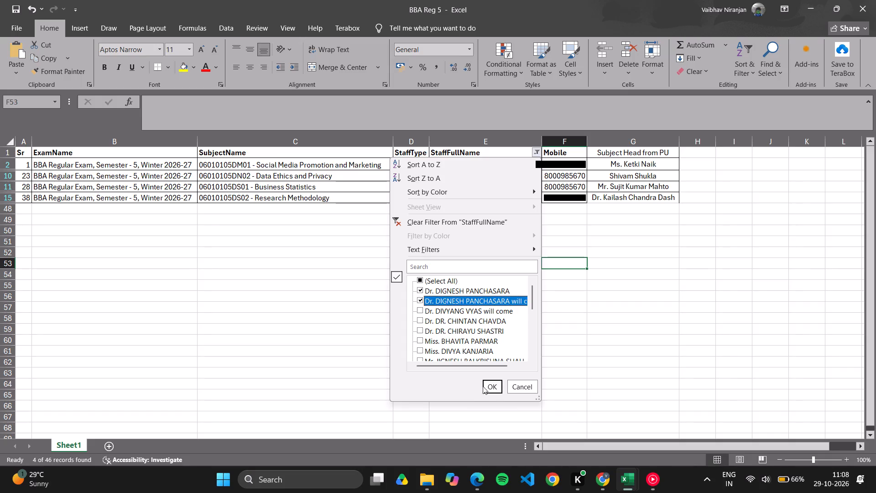
left_click(486, 387)
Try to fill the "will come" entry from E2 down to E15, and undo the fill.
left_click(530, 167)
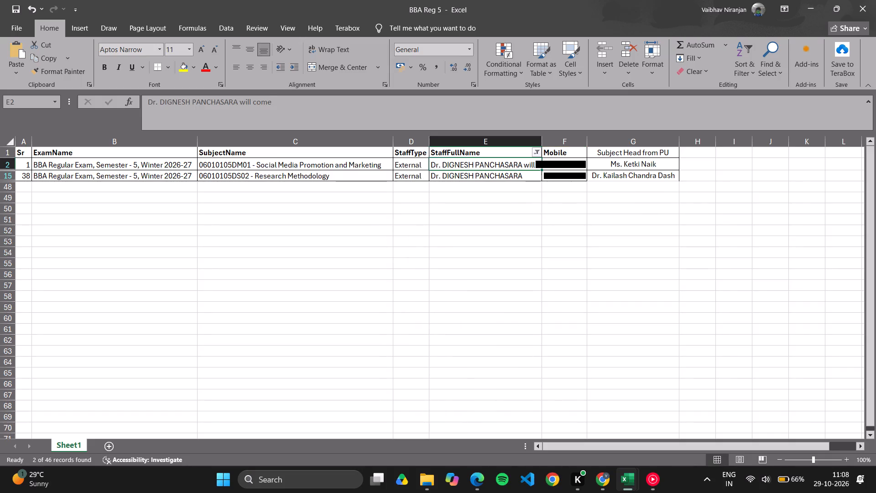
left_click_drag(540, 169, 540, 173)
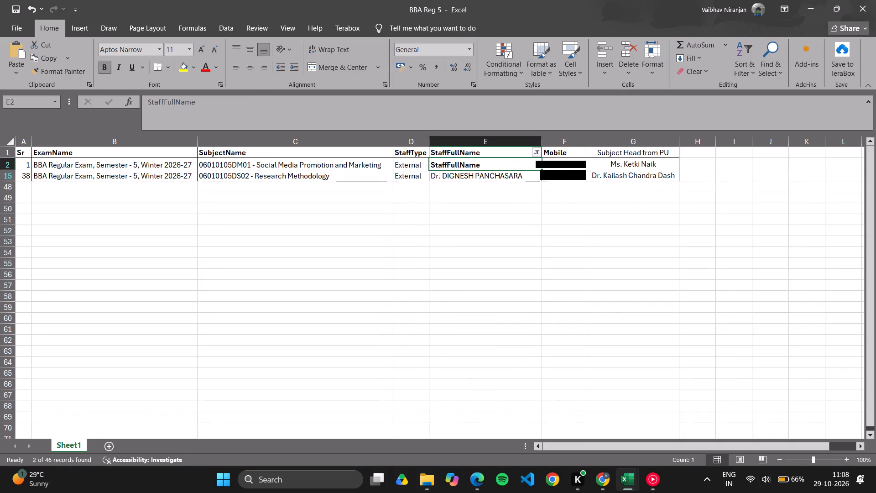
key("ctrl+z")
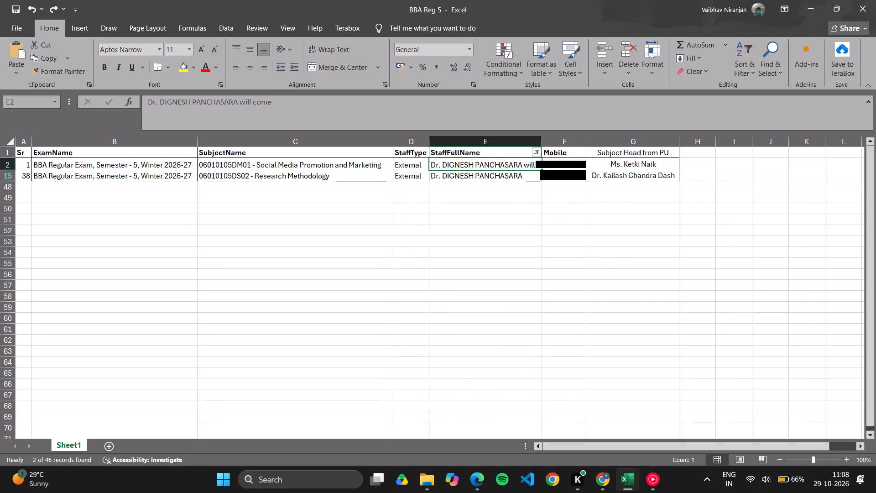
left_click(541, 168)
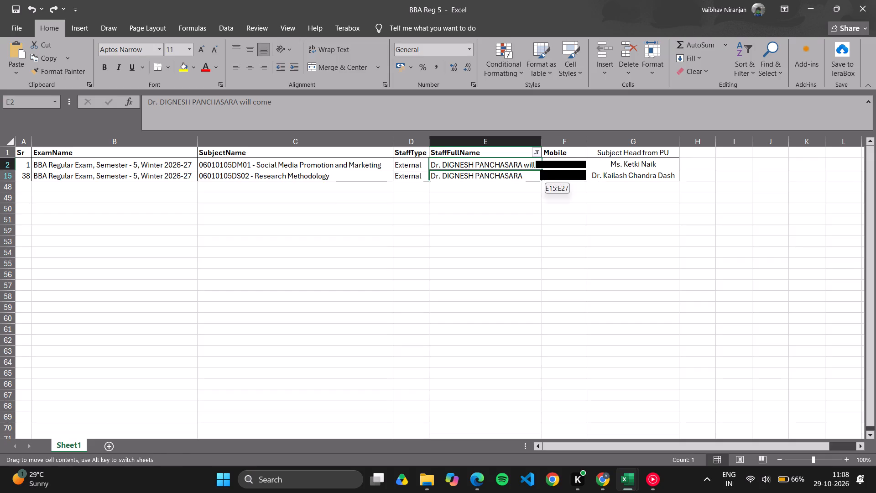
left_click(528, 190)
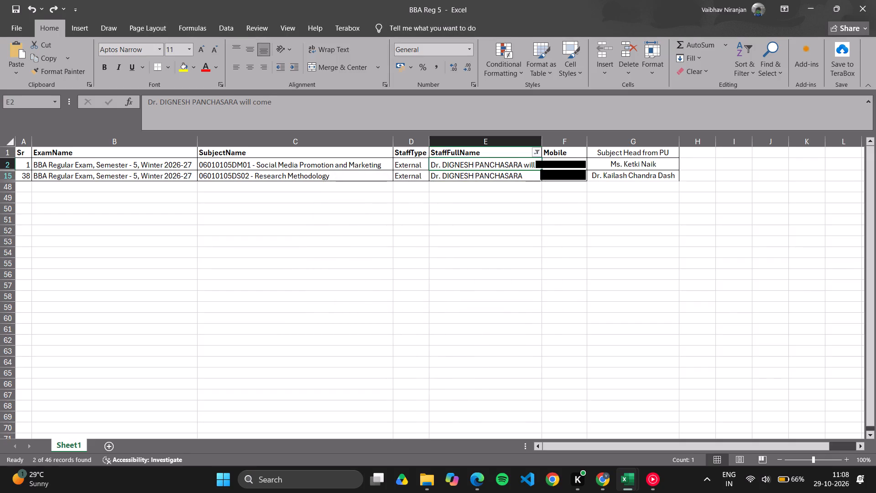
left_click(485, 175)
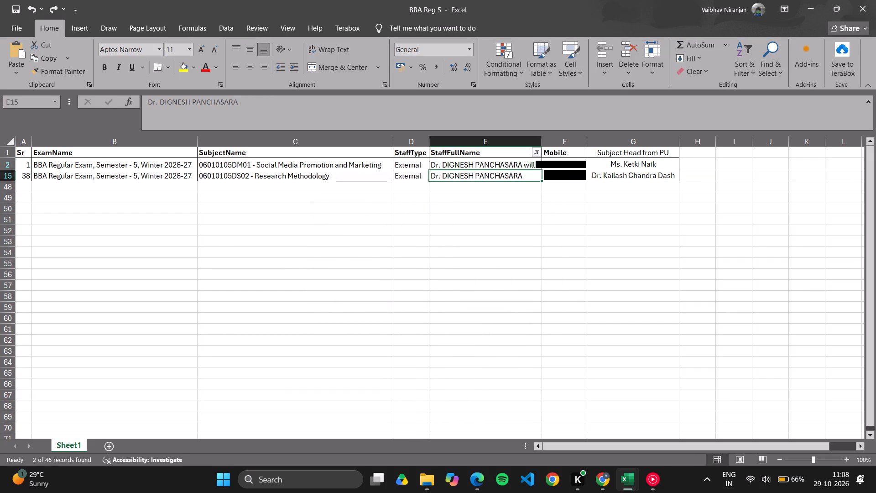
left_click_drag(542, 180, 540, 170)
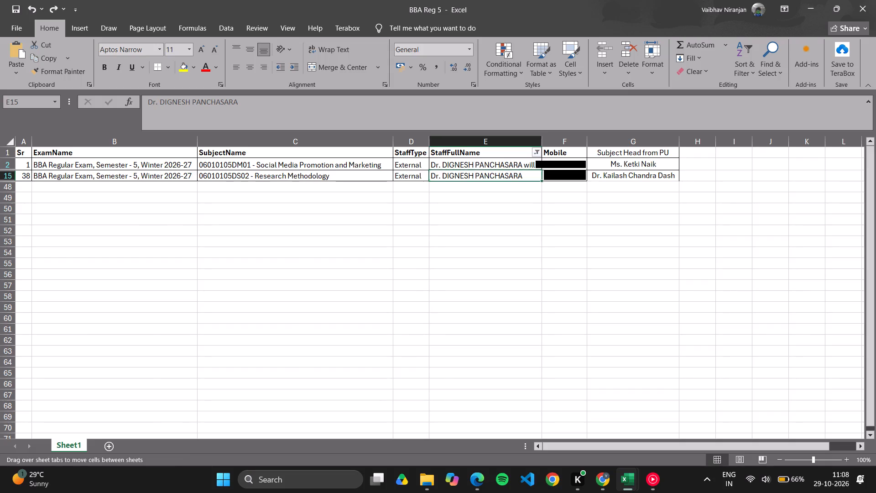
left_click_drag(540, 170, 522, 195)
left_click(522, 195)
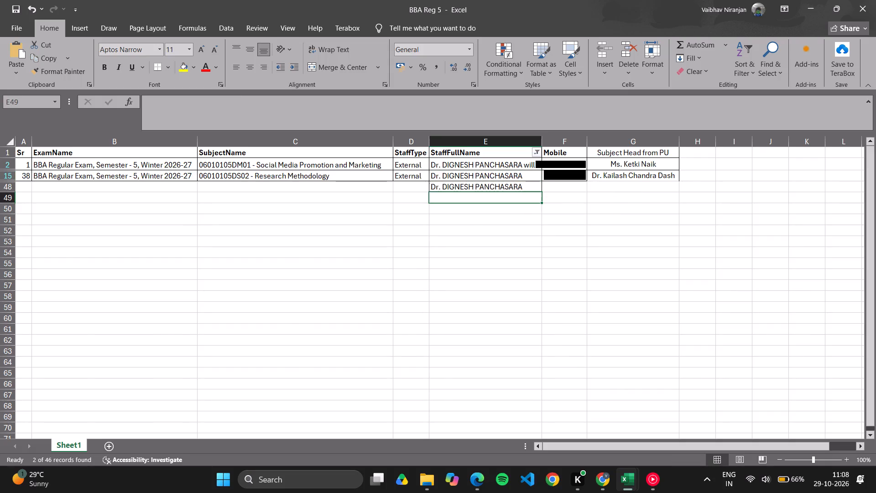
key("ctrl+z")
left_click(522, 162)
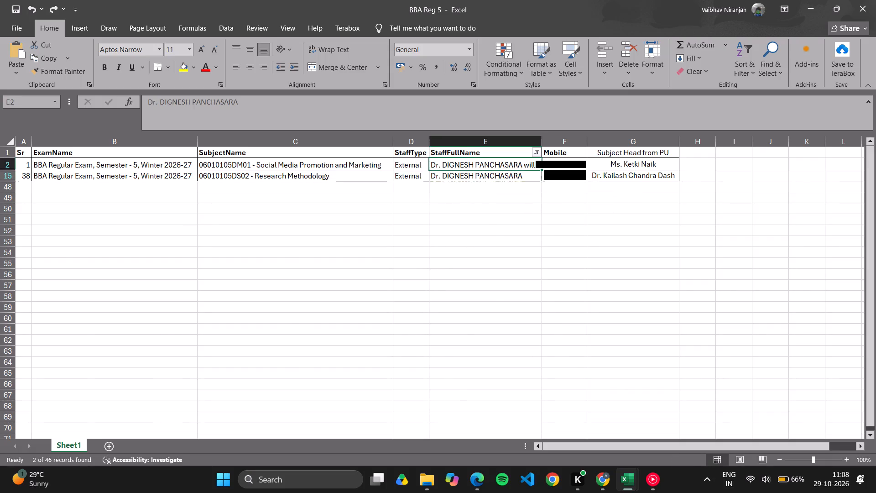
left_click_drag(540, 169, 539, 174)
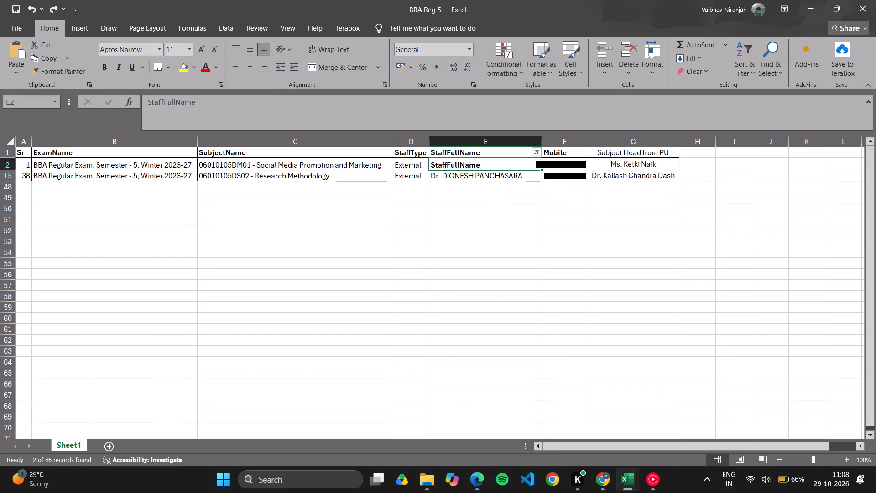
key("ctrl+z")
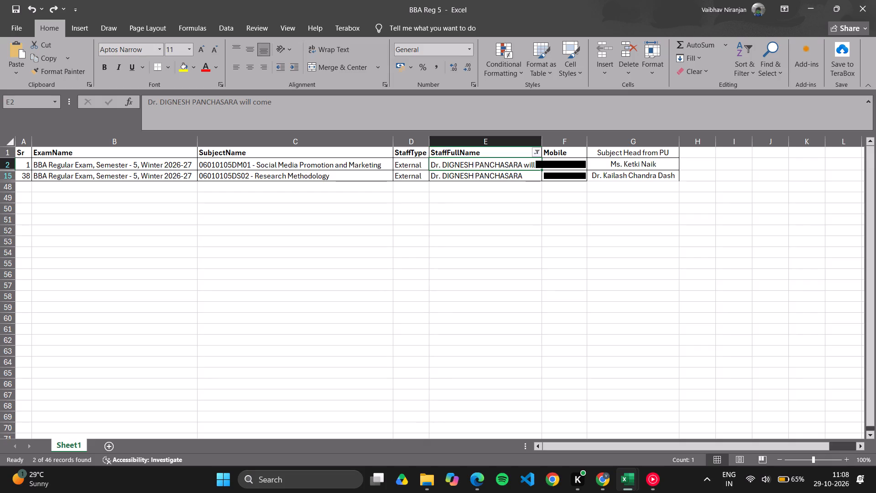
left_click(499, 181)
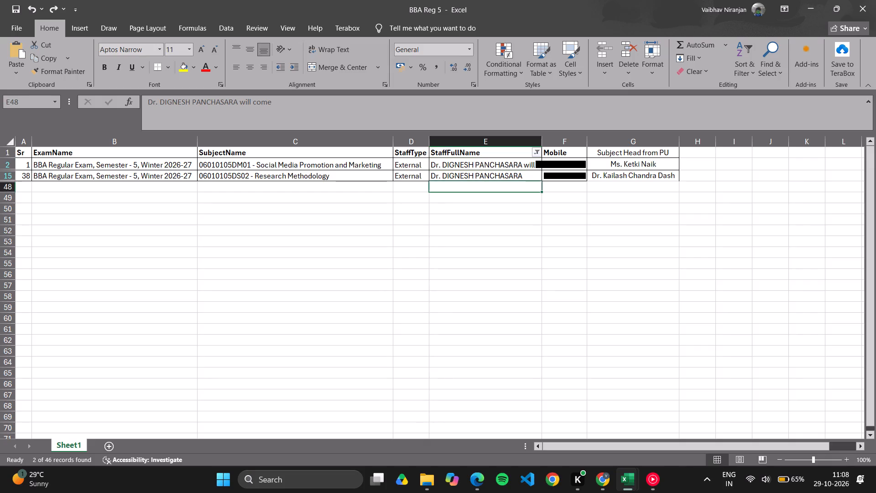
left_click(524, 168)
left_click_drag(541, 168, 533, 178)
left_click(510, 215)
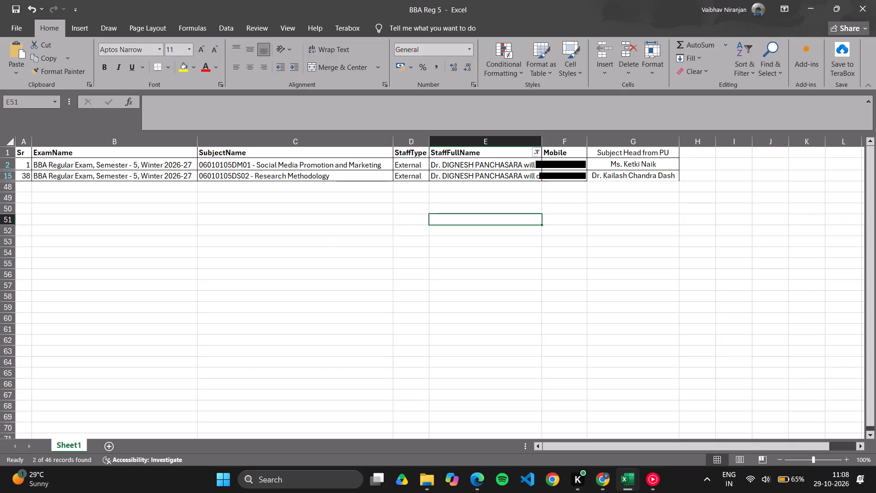
left_click(538, 152)
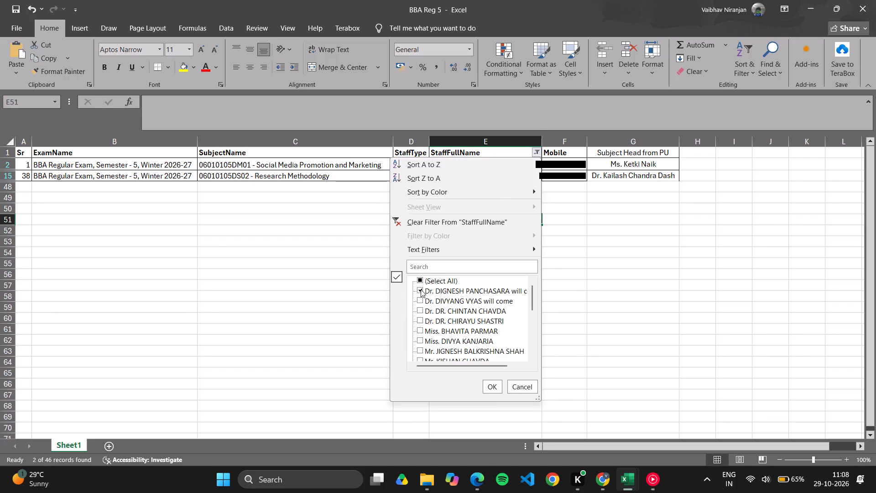
left_click(421, 289)
left_click(420, 311)
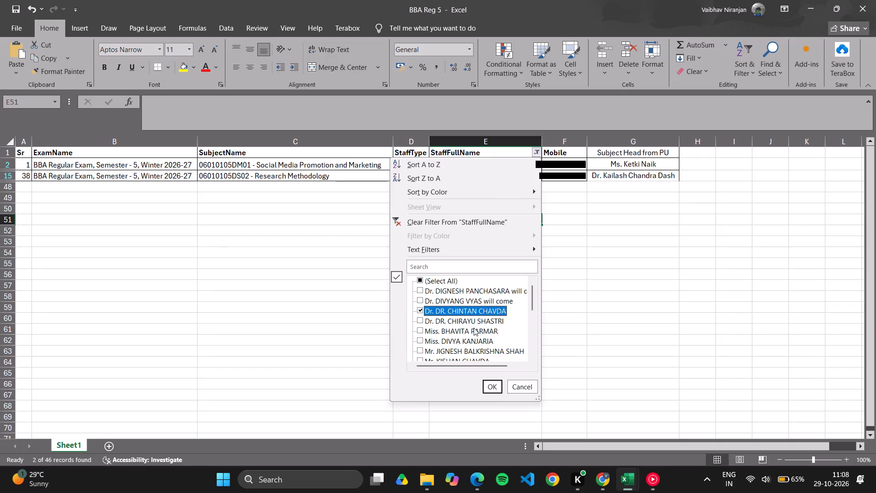
left_click(497, 385)
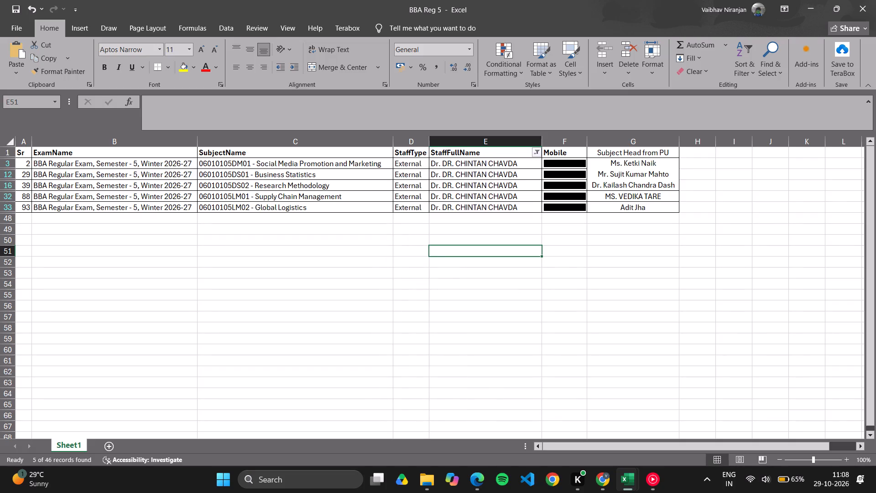
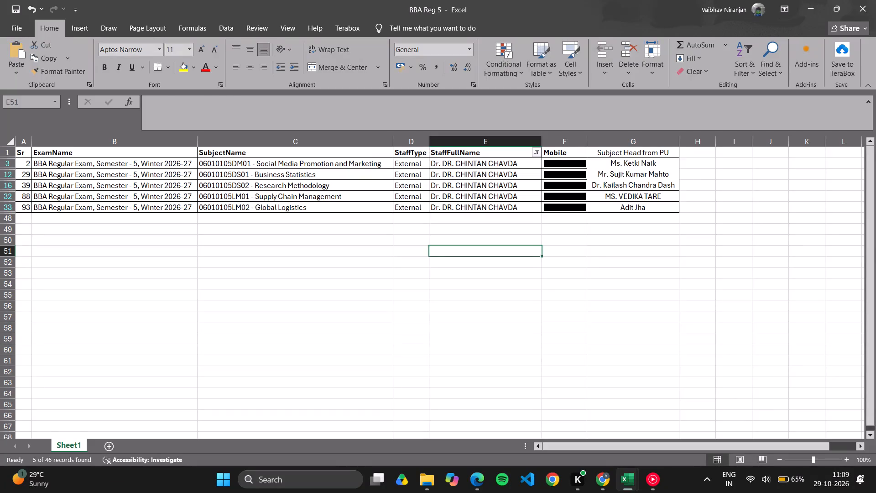
Select Dr. Chavda's visible StaffFullName entries and append "call not picked" to the name in E3.
left_click_drag(485, 164, 479, 204)
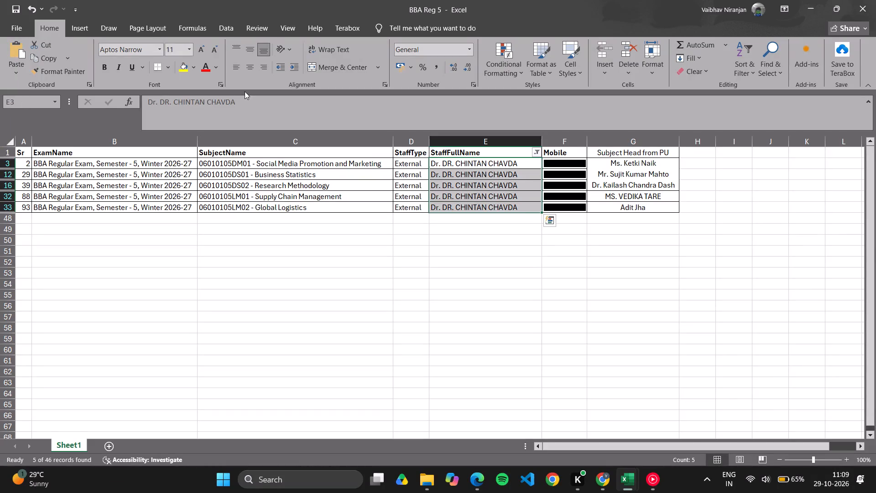
left_click(240, 100)
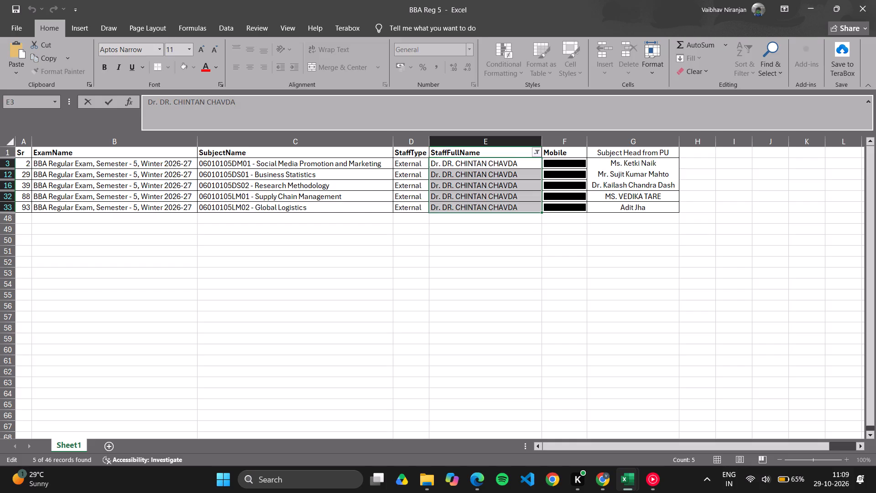
key("space")
type("call not")
key("space")
type("picked")
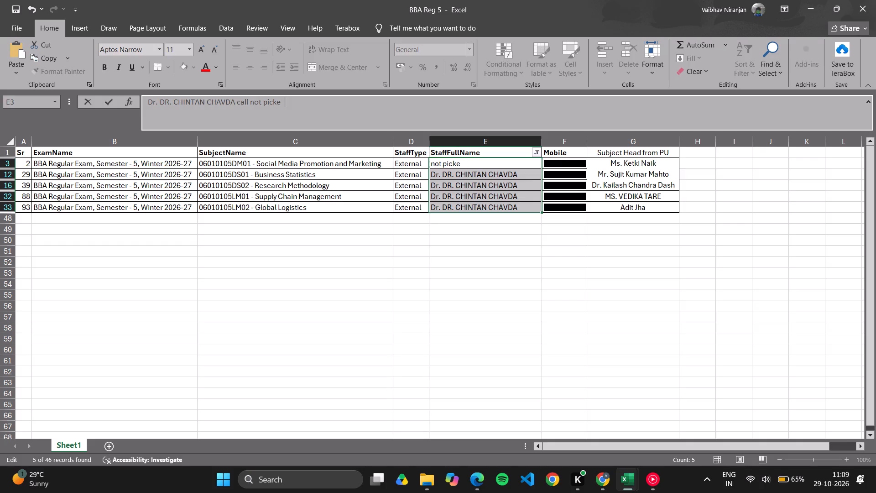
left_click(559, 315)
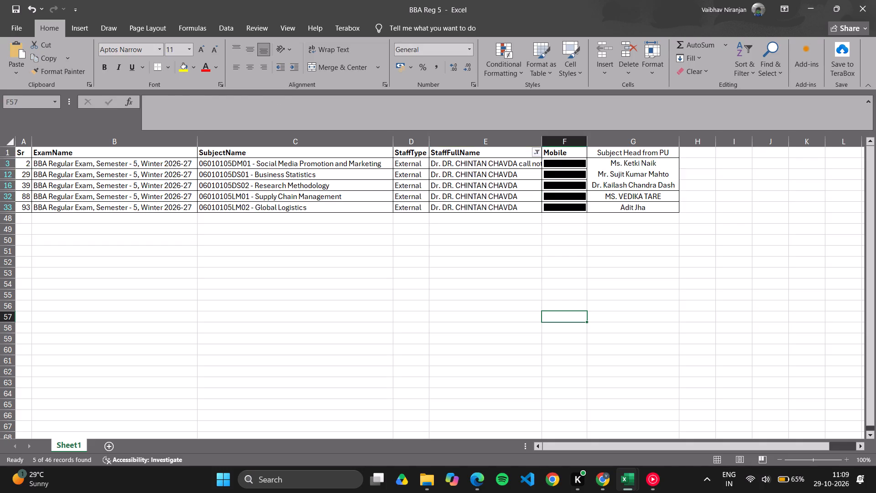
left_click(524, 166)
left_click_drag(542, 170, 537, 208)
left_click(504, 280)
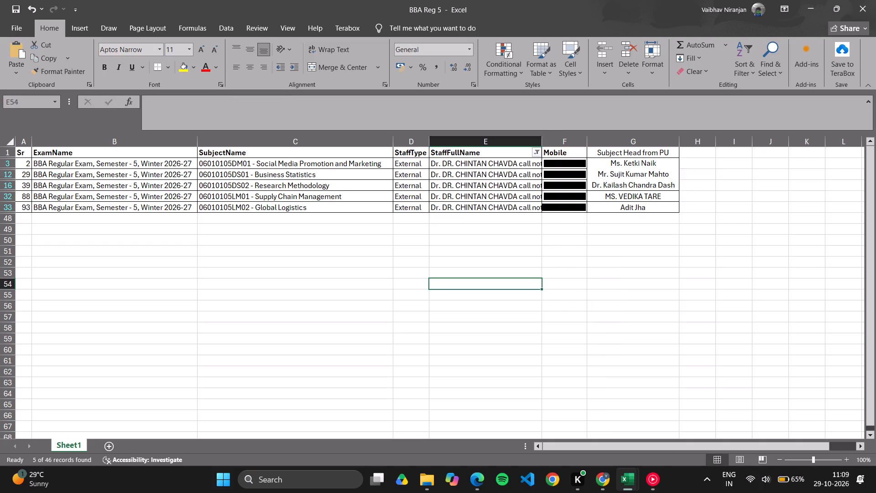
left_click(538, 153)
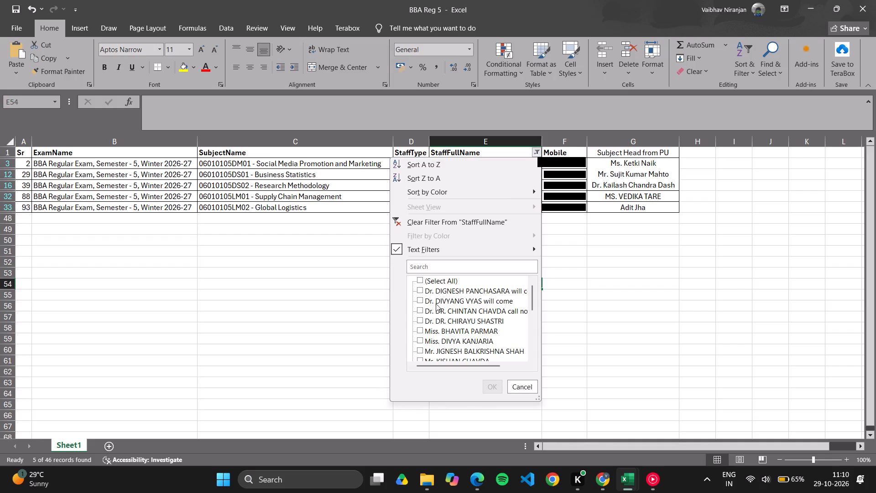
left_click(420, 320)
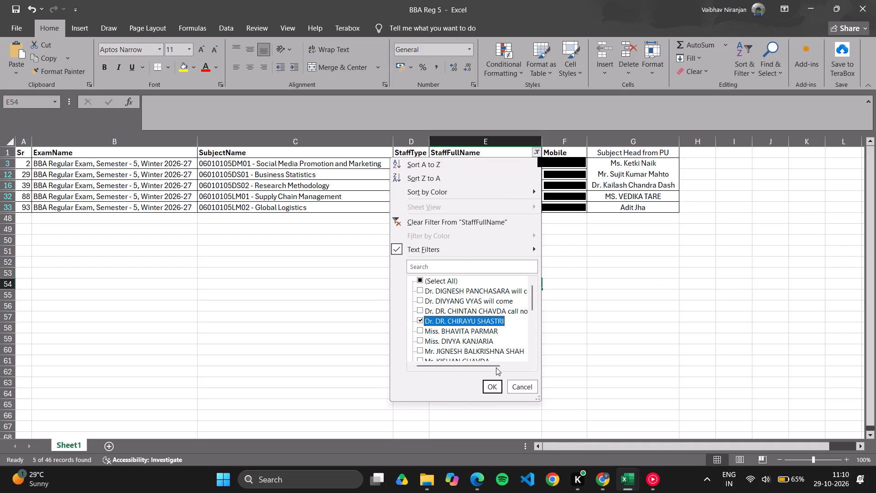
left_click(490, 389)
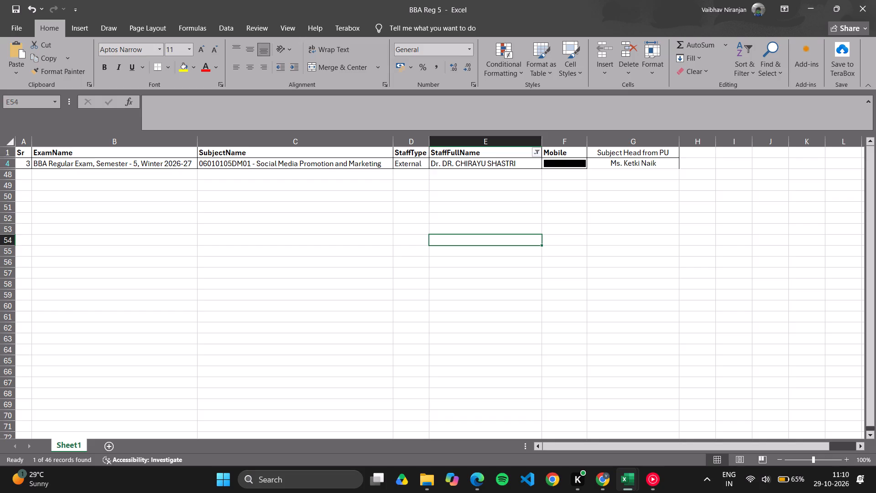
left_click(537, 154)
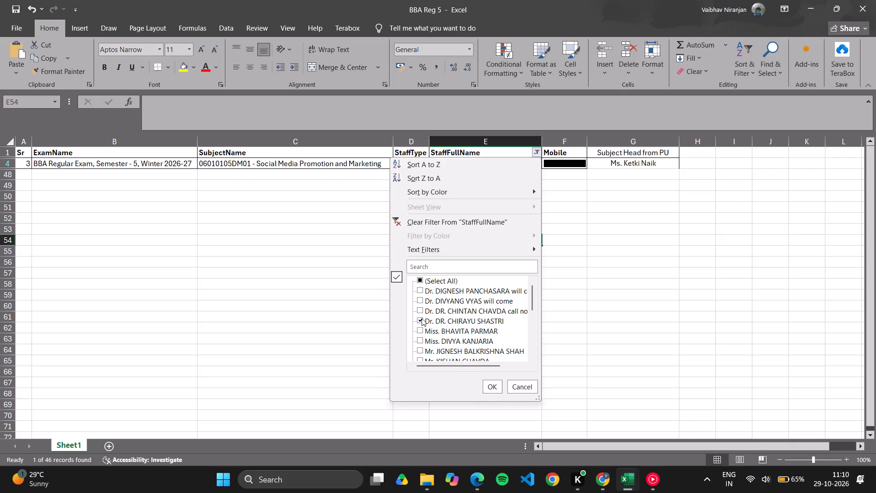
left_click(420, 320)
left_click(419, 331)
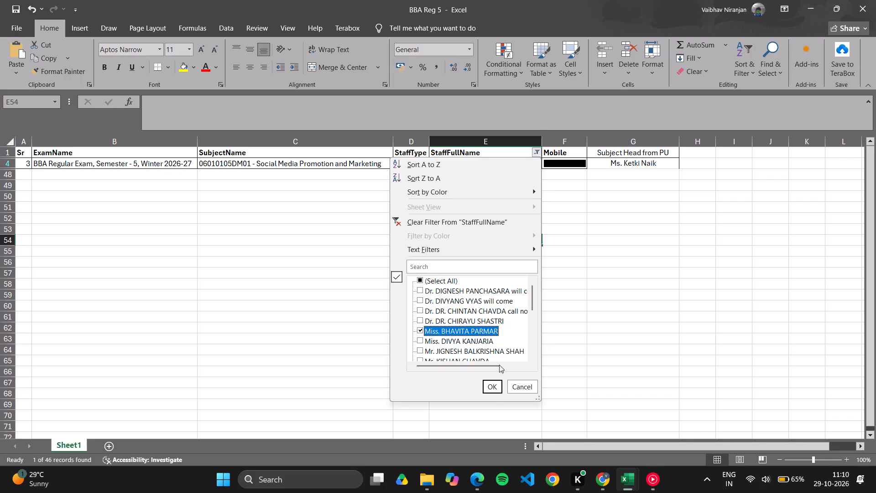
left_click(497, 385)
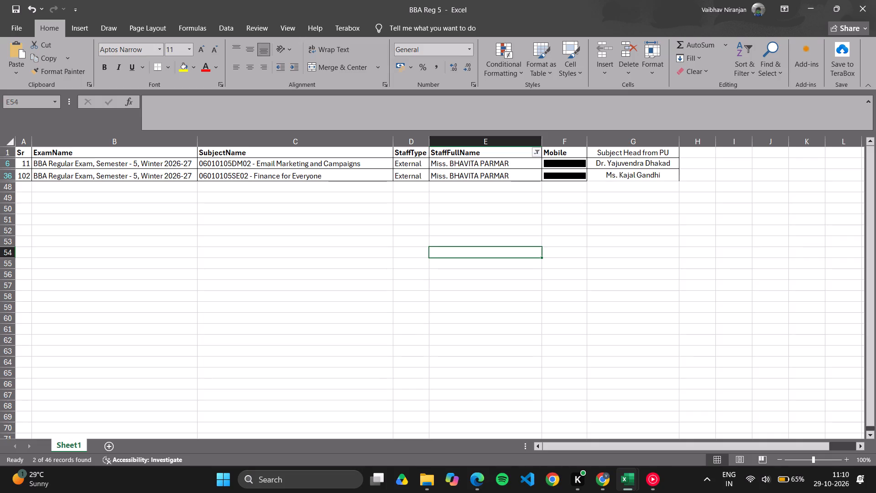
left_click(521, 161)
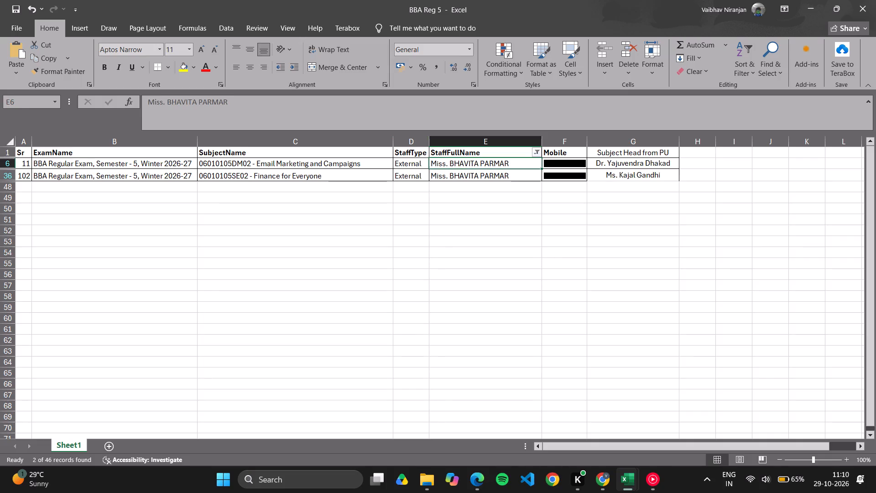
left_click(285, 106)
key("minus")
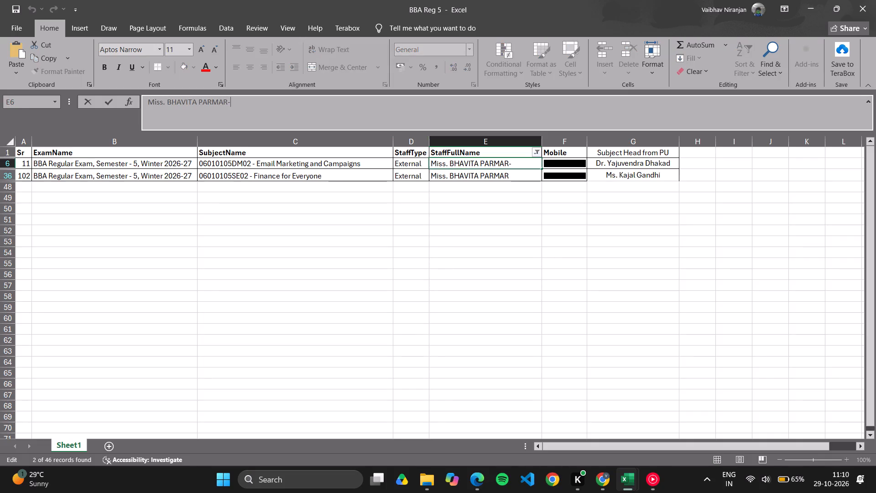
key("BackSpace")
key("space")
type("in")
type("coming")
key("space")
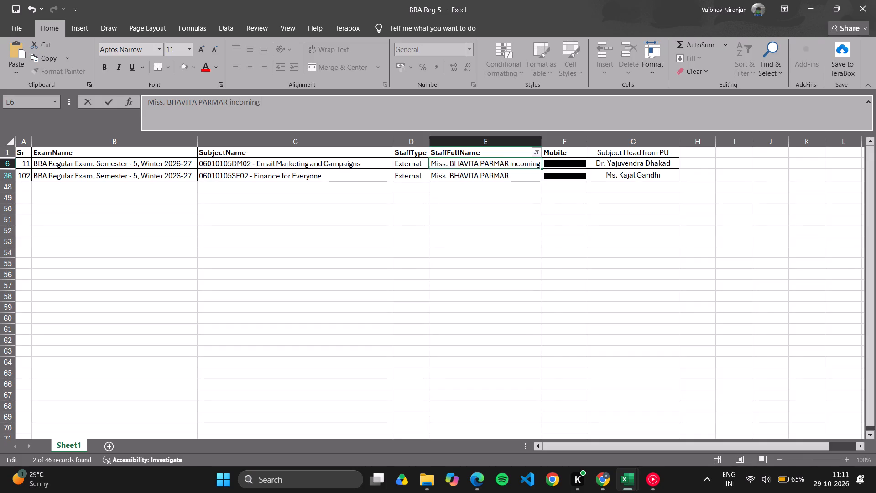
key("BackSpace")
key("BackSpace")
key("BackSpace")
key("BackSpace")
key("BackSpace")
key("BackSpace")
key("BackSpace")
key("BackSpace")
key("BackSpace")
type("no incoming")
left_click(370, 105)
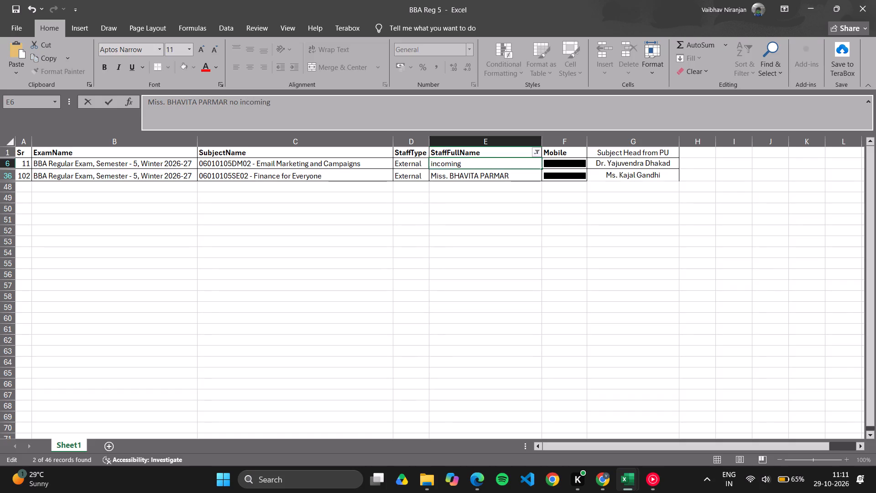
left_click(514, 199)
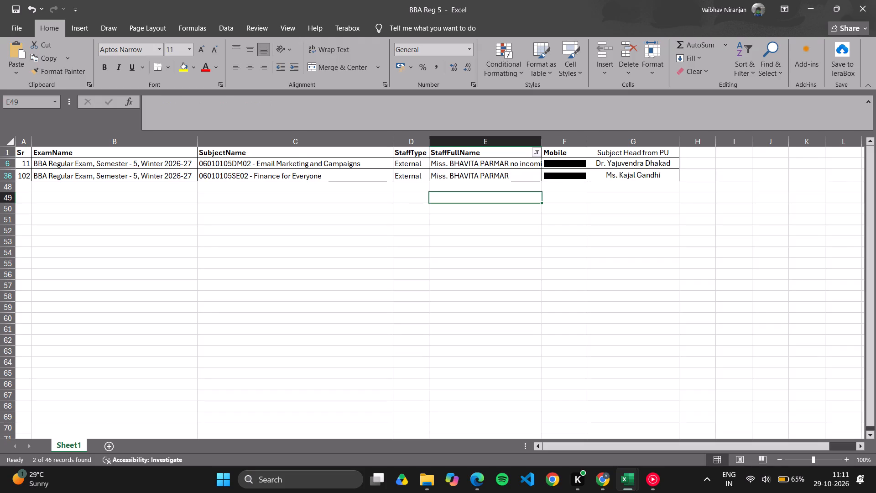
left_click(523, 167)
left_click_drag(542, 167, 532, 180)
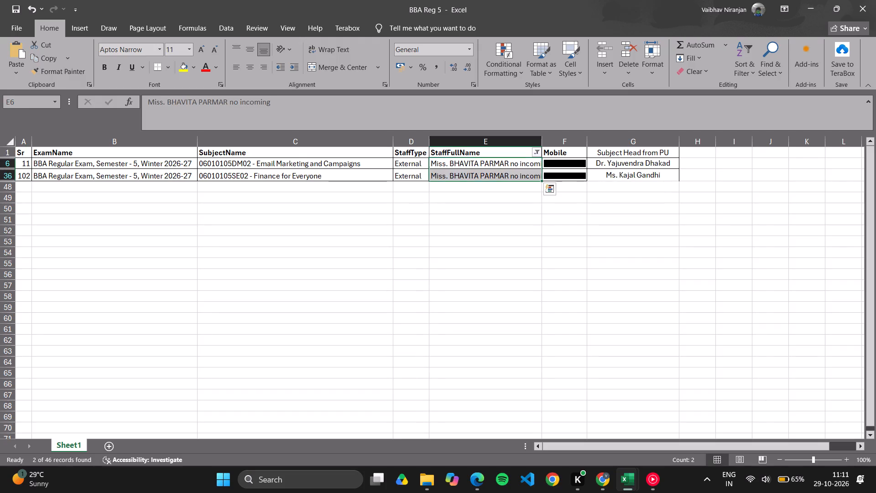
left_click(493, 243)
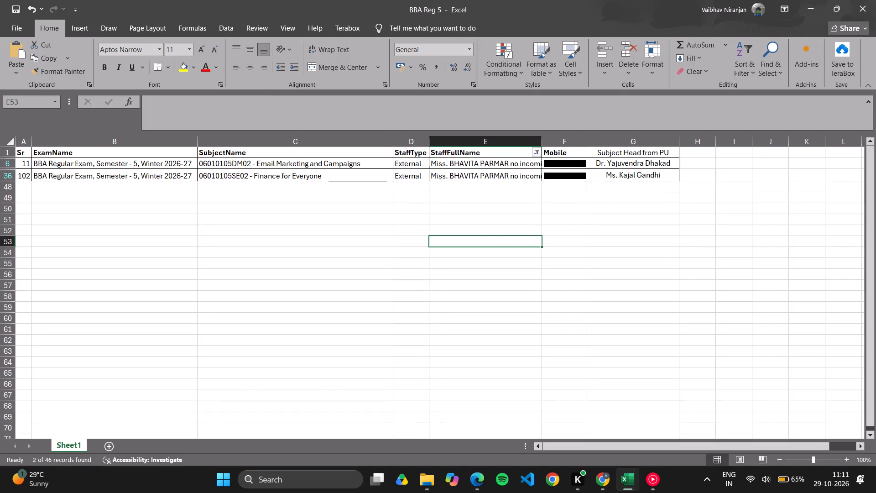
left_click(537, 152)
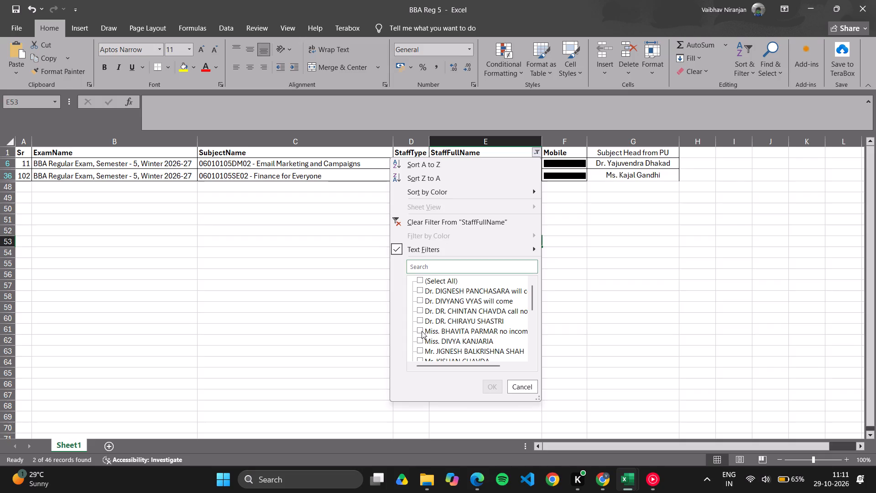
left_click(418, 342)
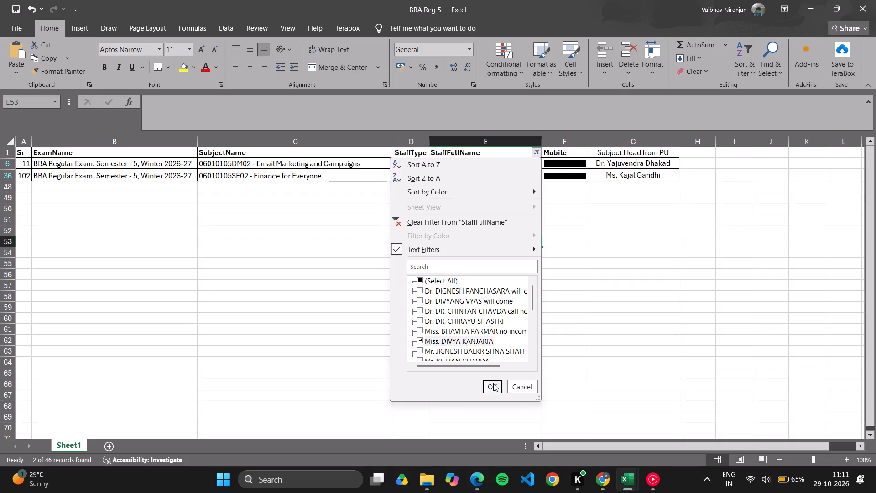
left_click(493, 383)
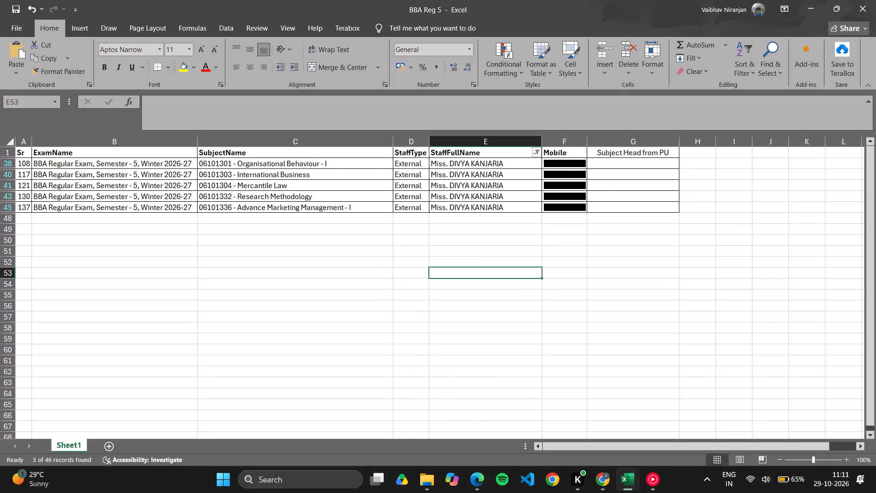
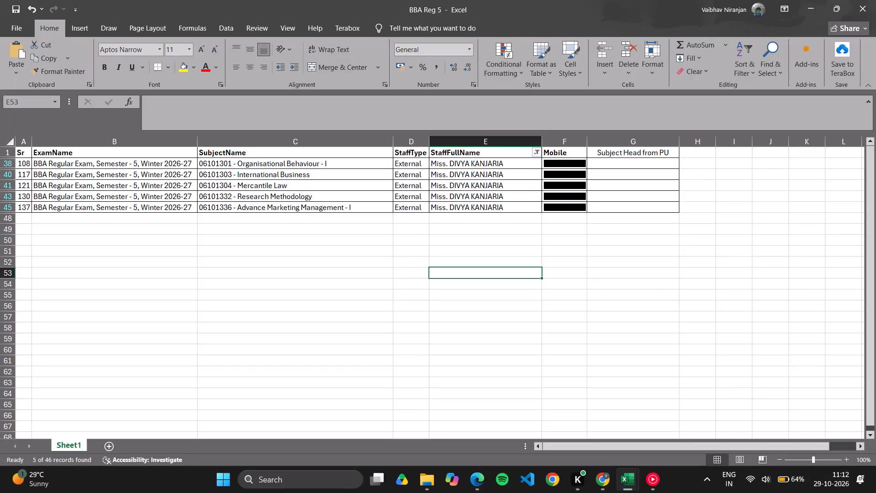
Open Miss Kanjaria's first visible StaffFullName entry, E38, for editing and add a space after the name.
left_click(512, 164)
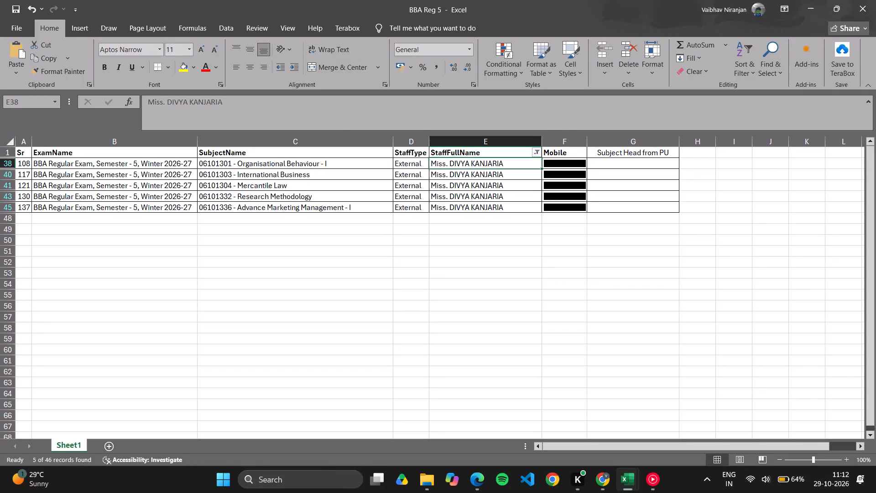
left_click(301, 102)
key("space")
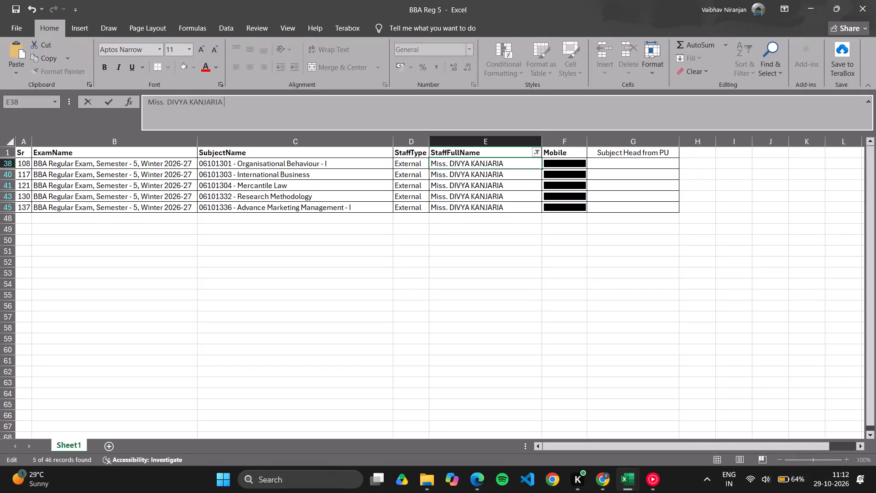
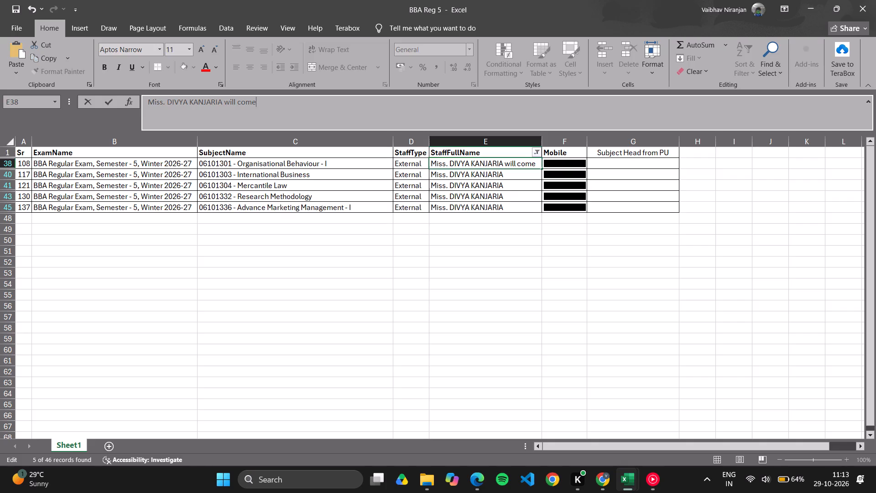
left_click_drag(542, 168, 540, 194)
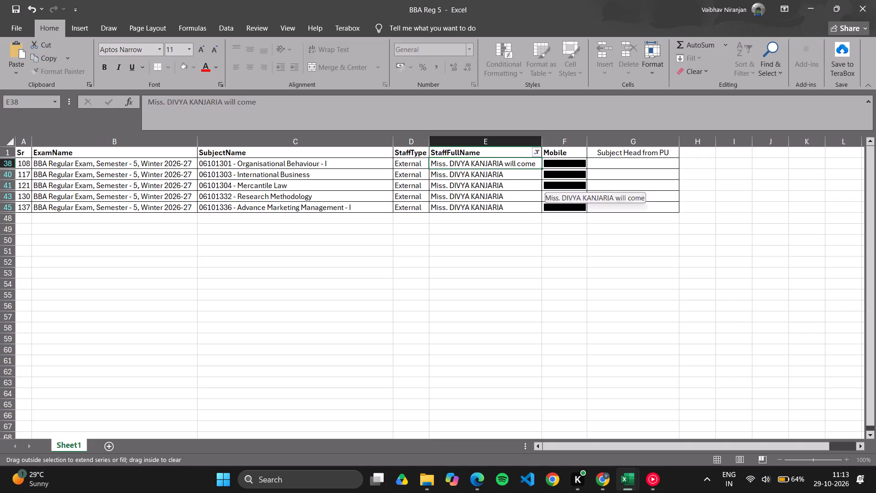
left_click_drag(540, 194, 540, 211)
left_click(512, 255)
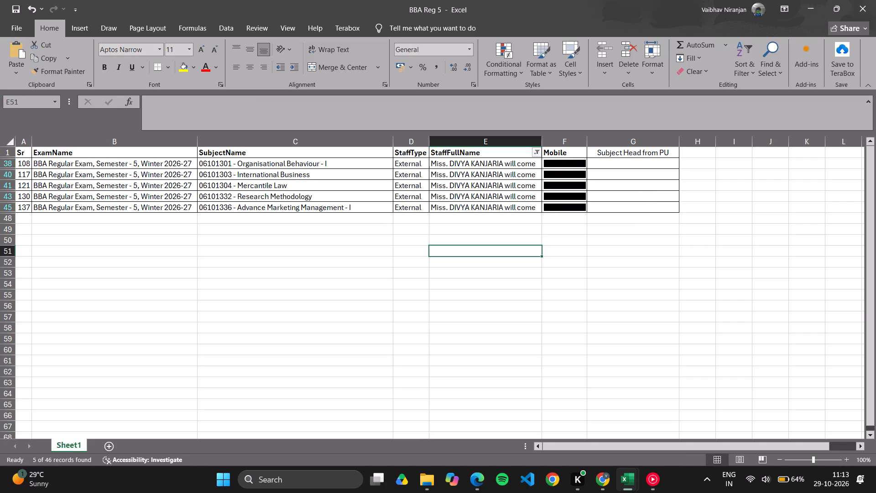
left_click(536, 154)
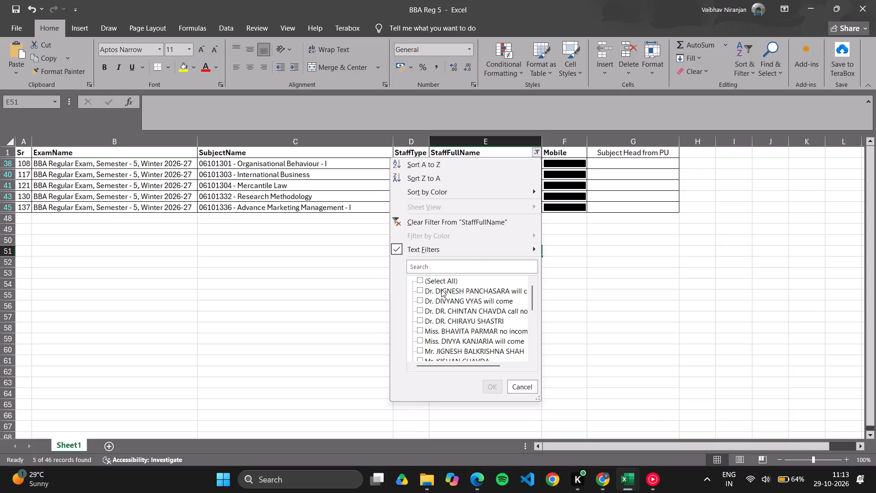
left_click(420, 319)
left_click(495, 385)
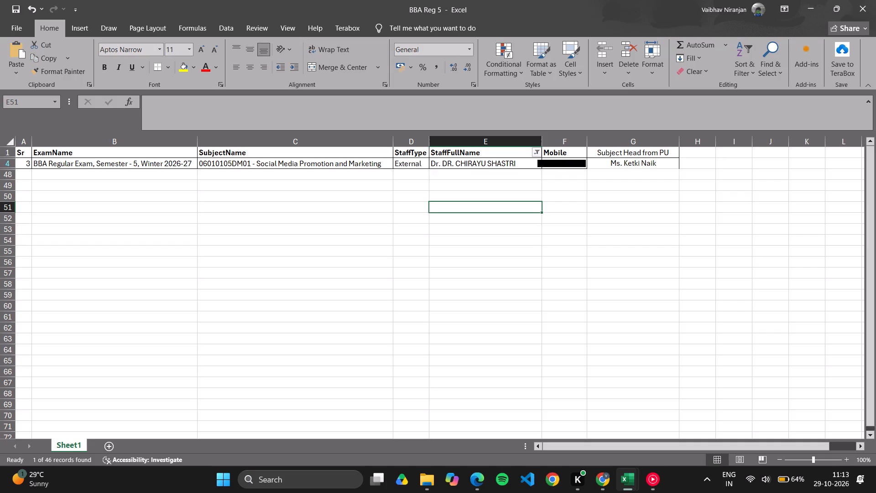
Append "will come" after Dr. Shastri's name in StaffFullName cell E4.
left_click(478, 167)
left_click(252, 104)
key("space")
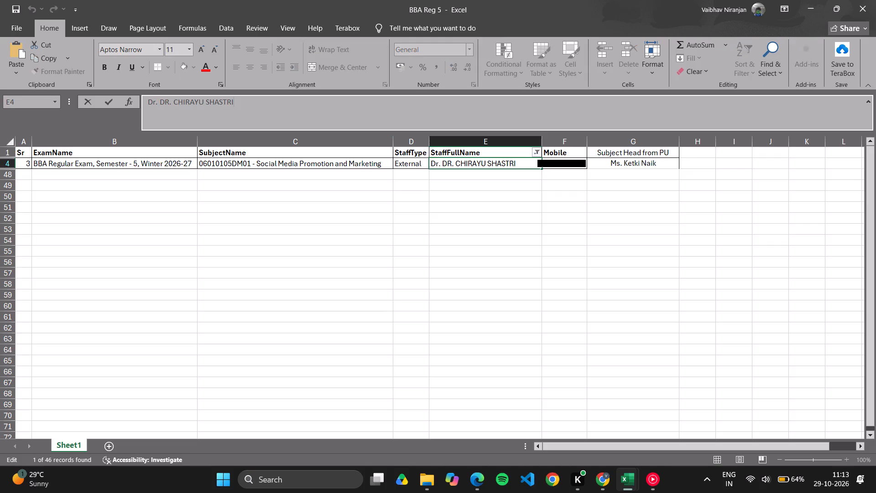
key("space")
type("will")
key("space")
type("come")
left_click(491, 187)
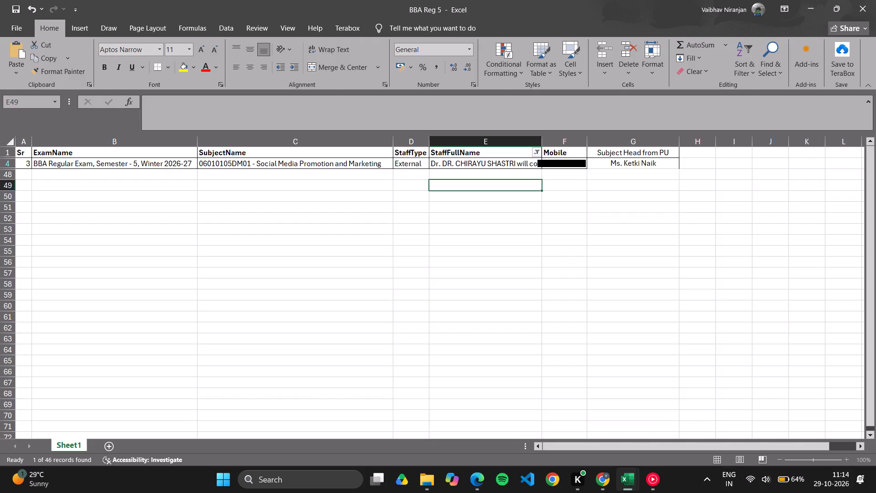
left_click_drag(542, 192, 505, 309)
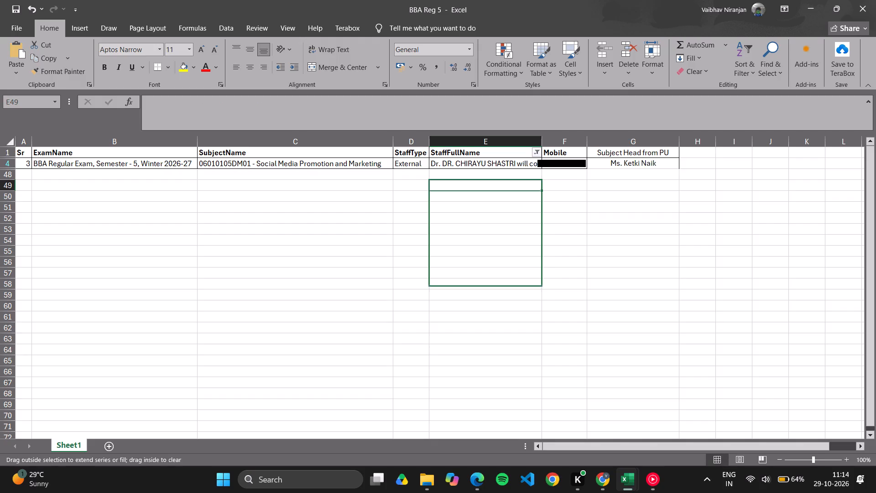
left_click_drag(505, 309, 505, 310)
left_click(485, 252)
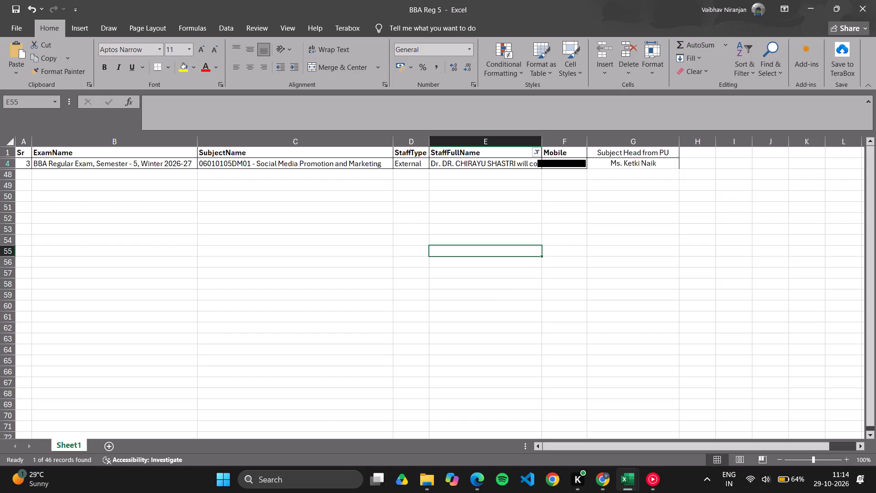
Change the StaffFullName filter to show only Mr. Shah's entries.
left_click(539, 152)
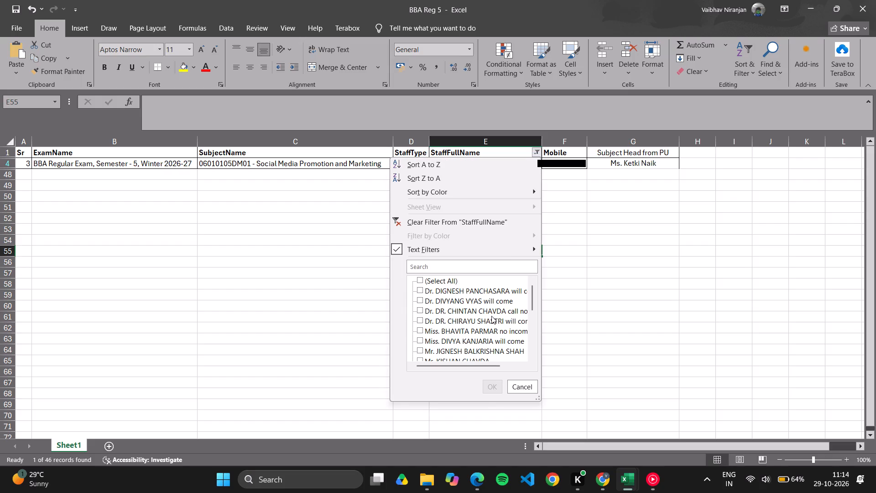
scroll(455, 329, "down", 1)
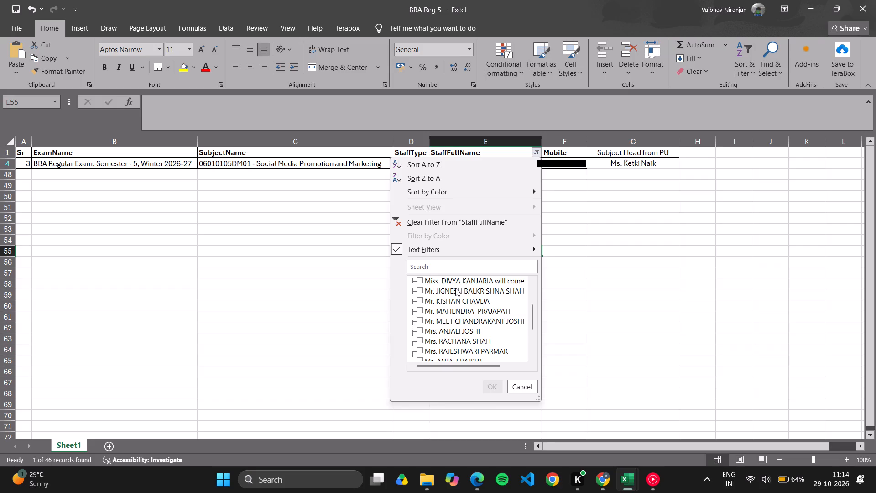
left_click(420, 290)
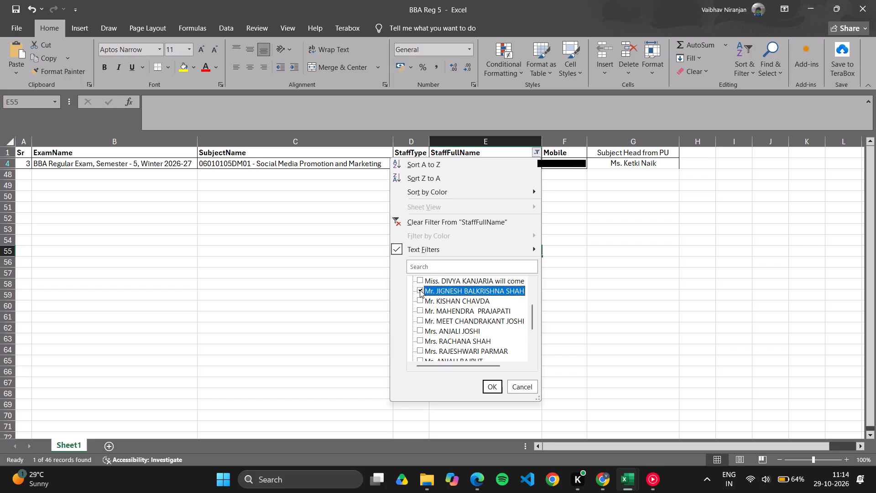
left_click(492, 385)
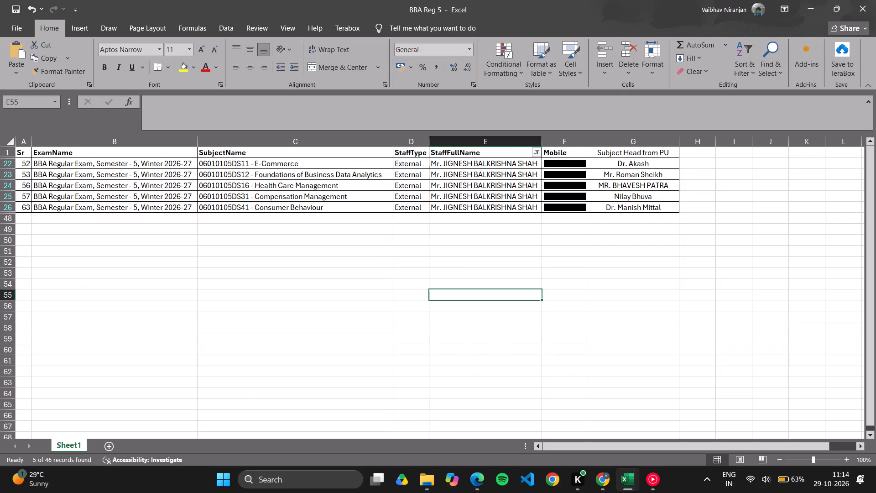
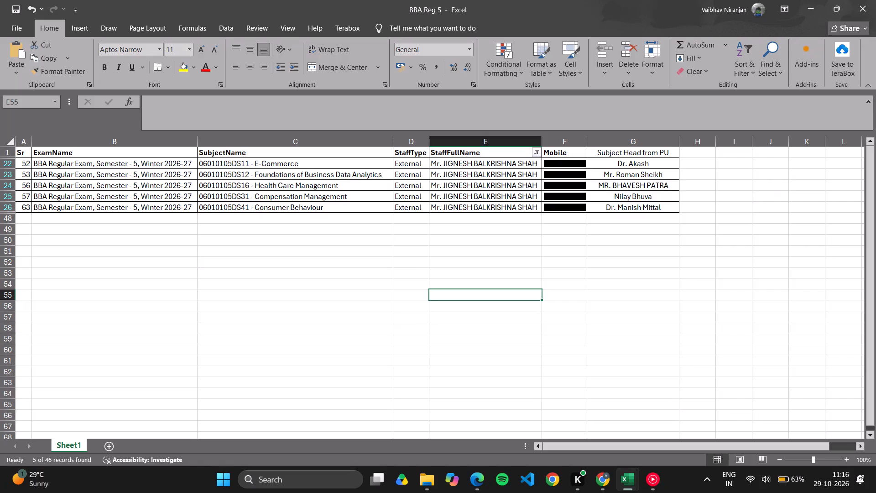
left_click(496, 166)
left_click(269, 107)
key("space")
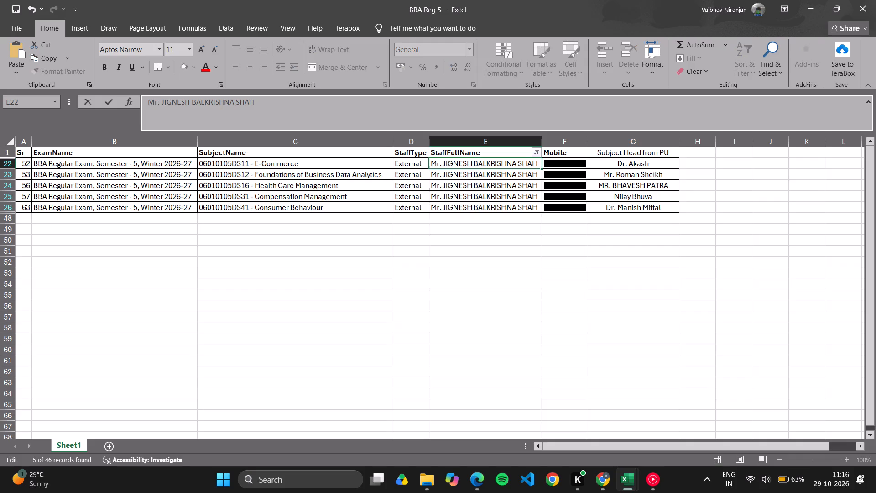
type("not sure")
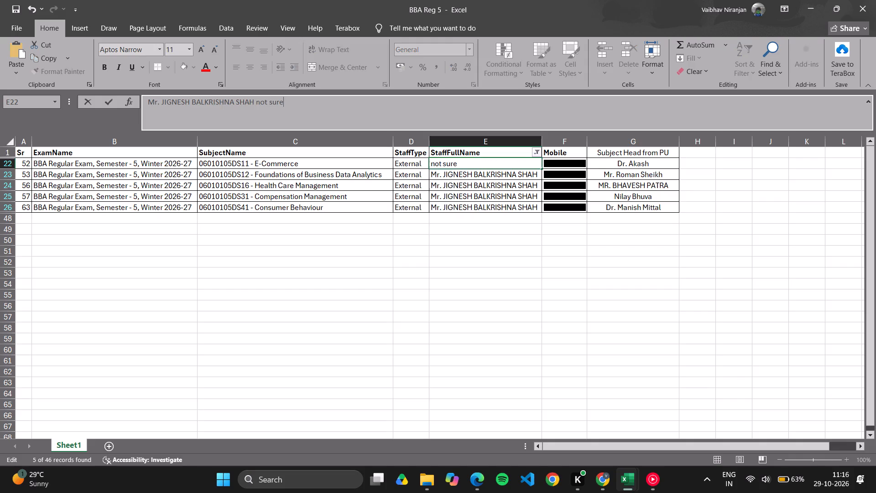
left_click(355, 118)
key("BackSpace")
key("BackSpace")
key("BackSpace")
key("BackSpace")
key("BackSpace")
key("BackSpace")
key("BackSpace")
key("BackSpace")
type("will call back")
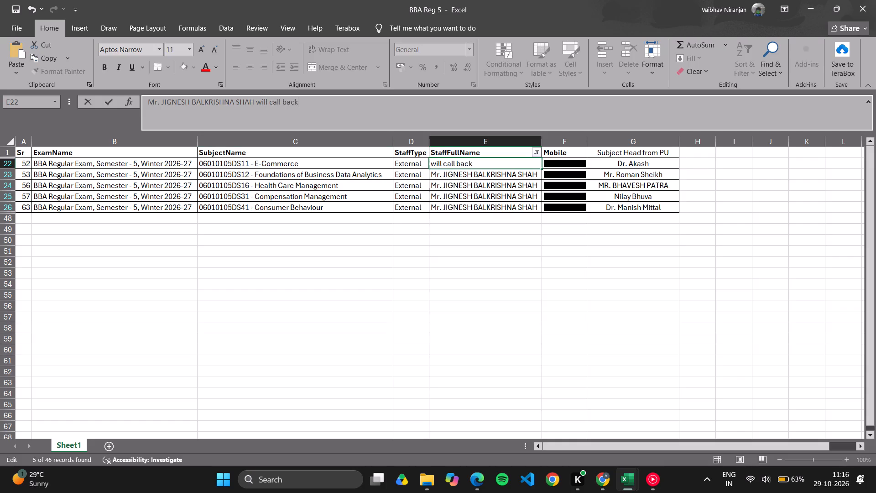
left_click(494, 222)
Fill Mr. Shah's "will call back" entry from E22 down through his remaining filtered StaffFullName rows, ending at E26.
left_click(510, 163)
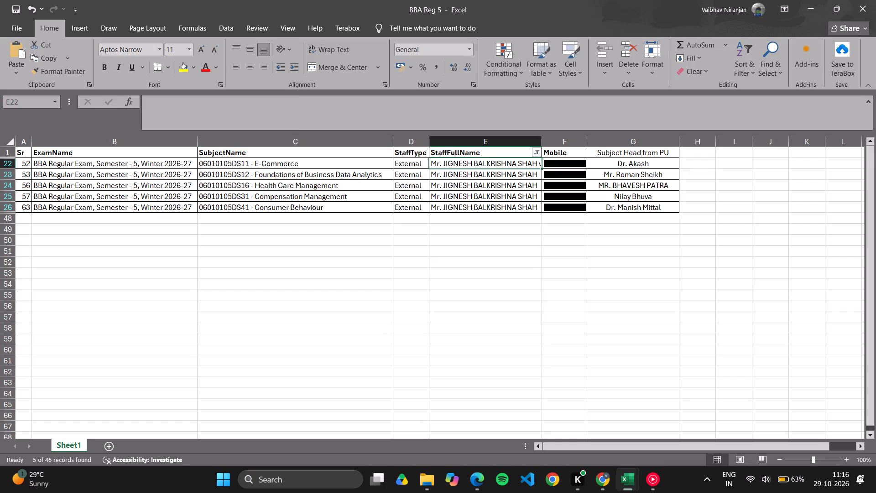
left_click_drag(541, 168, 541, 209)
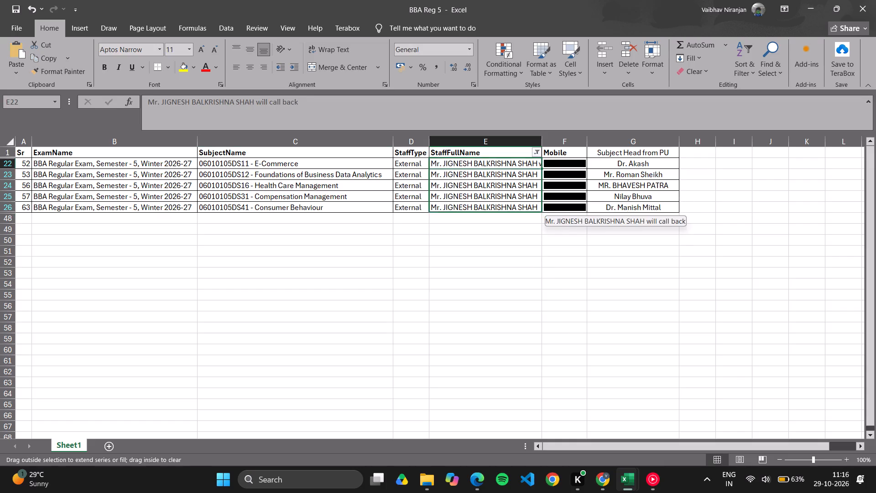
left_click_drag(541, 209, 541, 214)
left_click(533, 250)
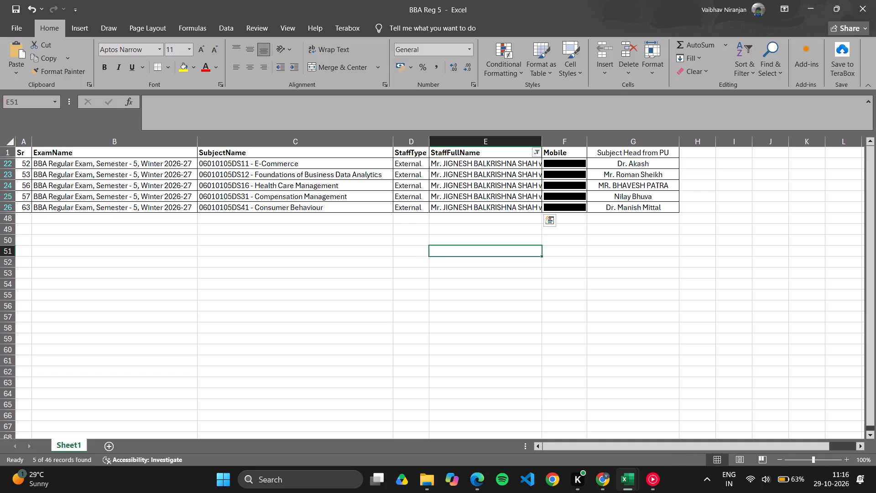
left_click(537, 150)
scroll(457, 329, "down", 1)
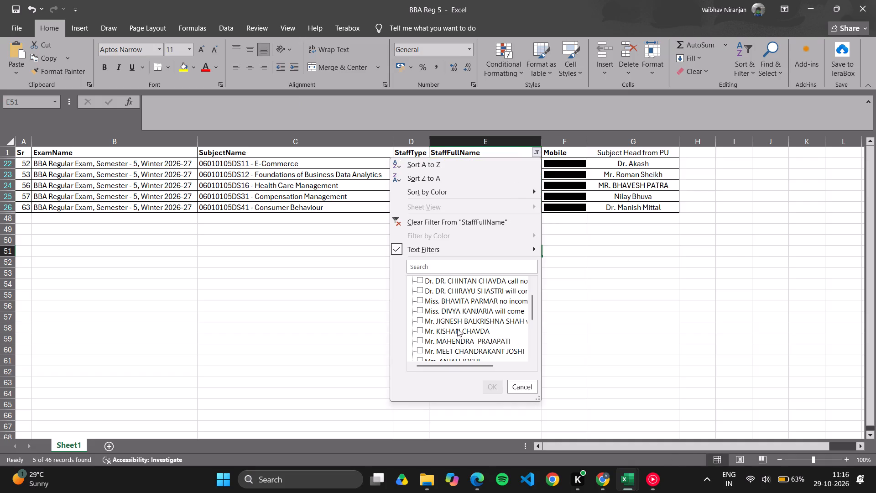
scroll(457, 329, "down", 1)
left_click(420, 331)
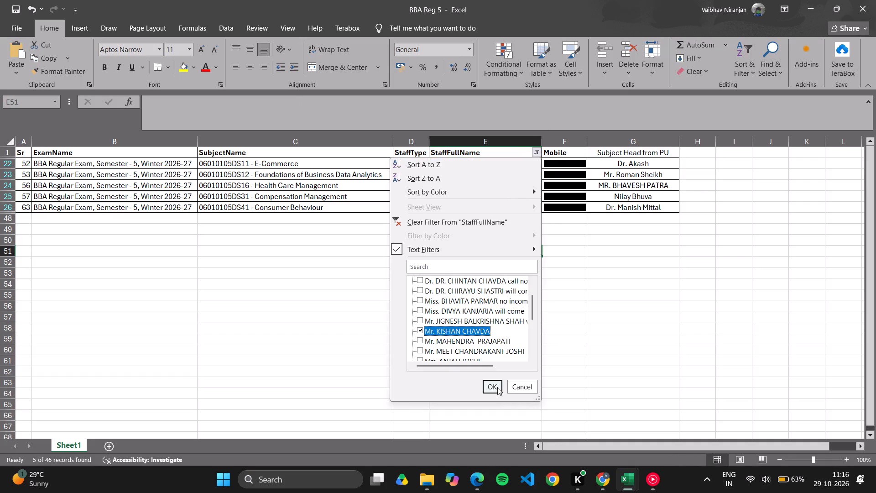
left_click(497, 388)
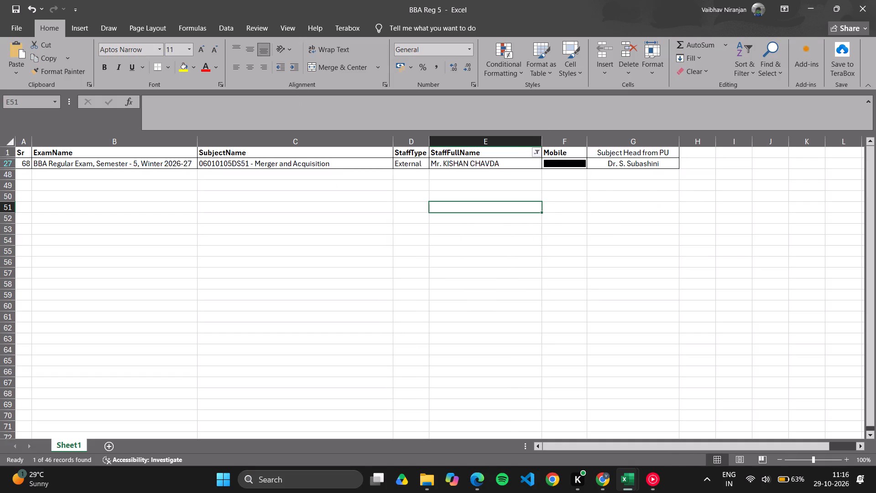
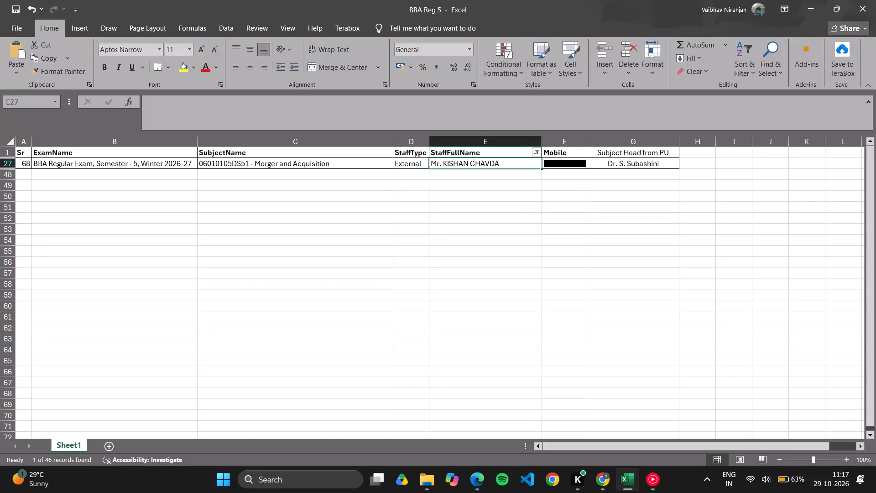
Append "will come" after Mr. Chavda's name in StaffFullName cell E27.
left_click(273, 94)
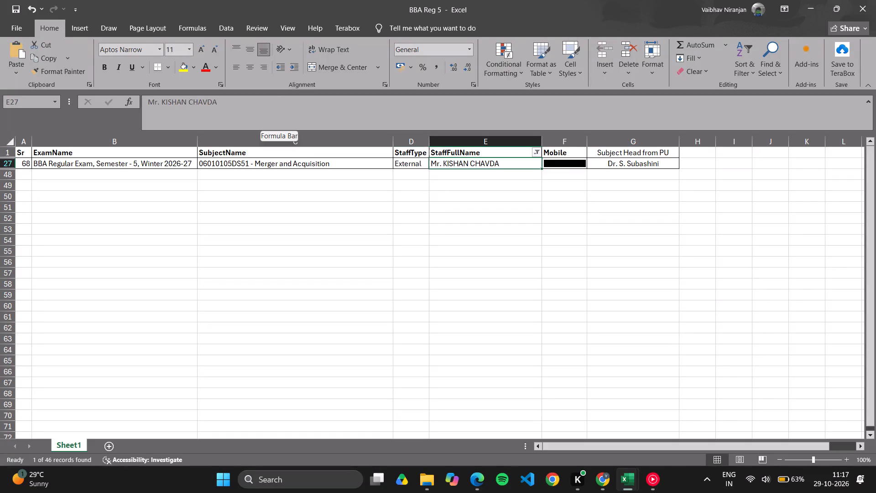
left_click(265, 99)
key("space")
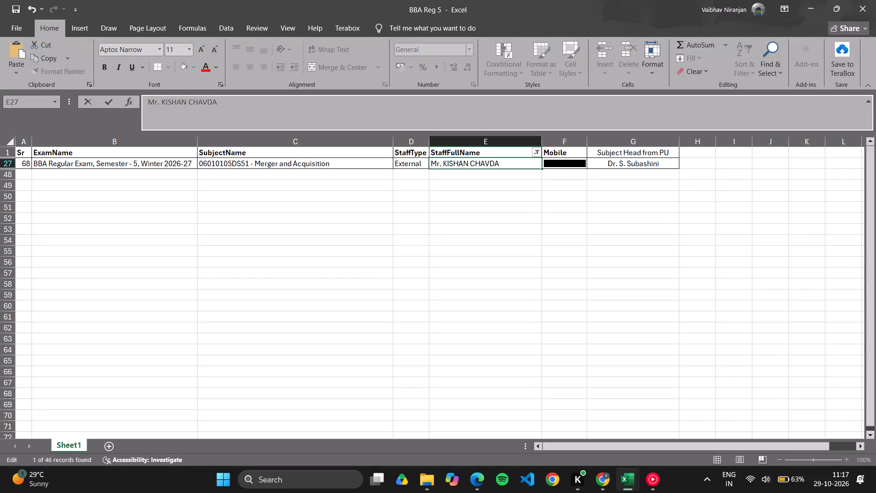
type("will co")
type("me")
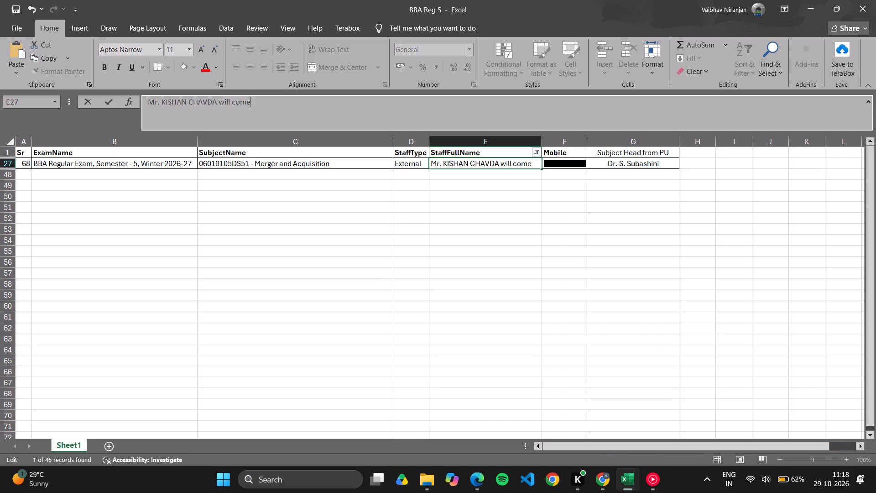
left_click(540, 151)
scroll(457, 346, "down", 1)
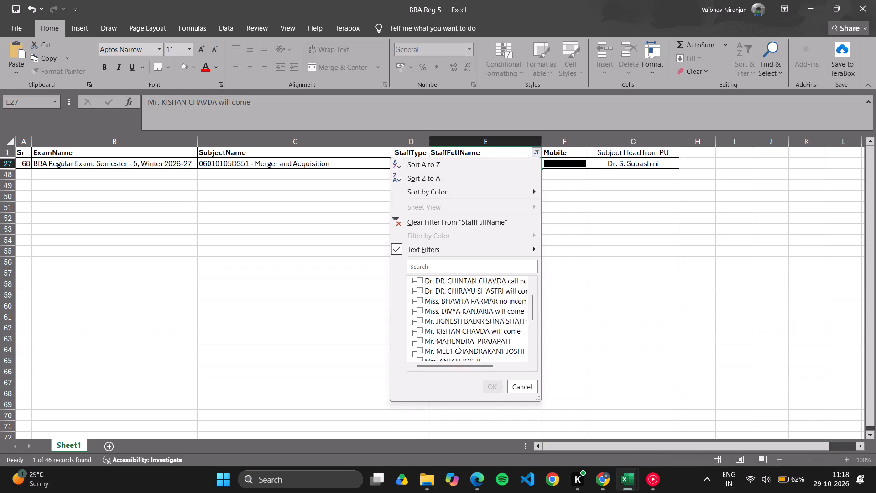
scroll(457, 346, "down", 1)
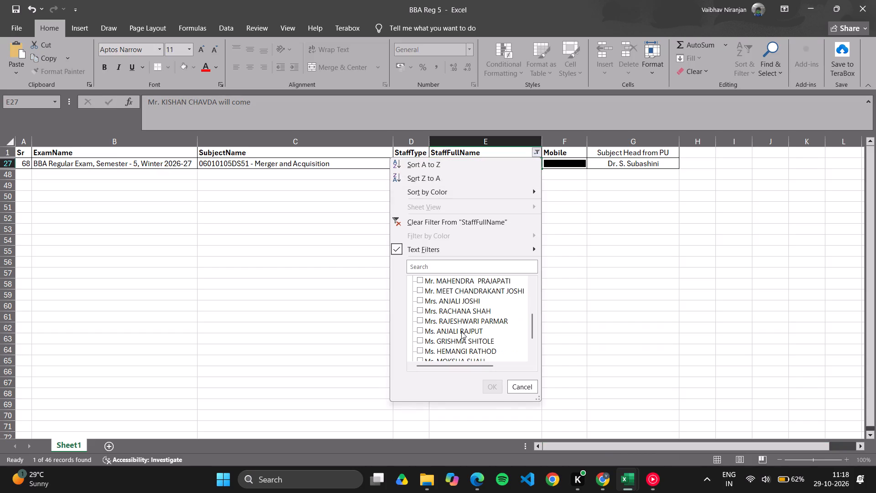
left_click(575, 275)
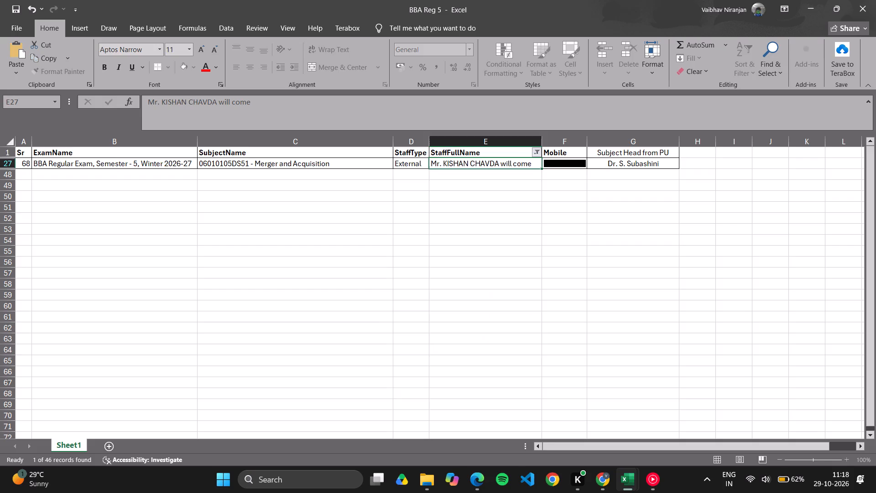
left_click(537, 155)
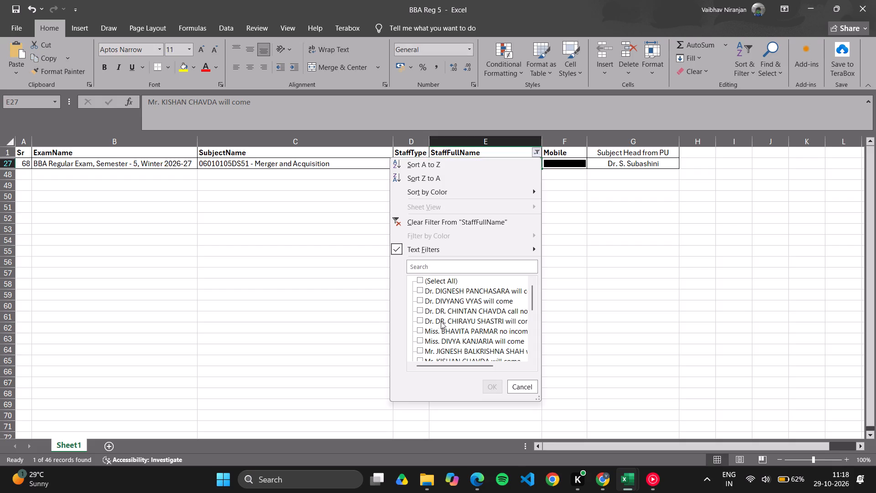
scroll(440, 326, "down", 1)
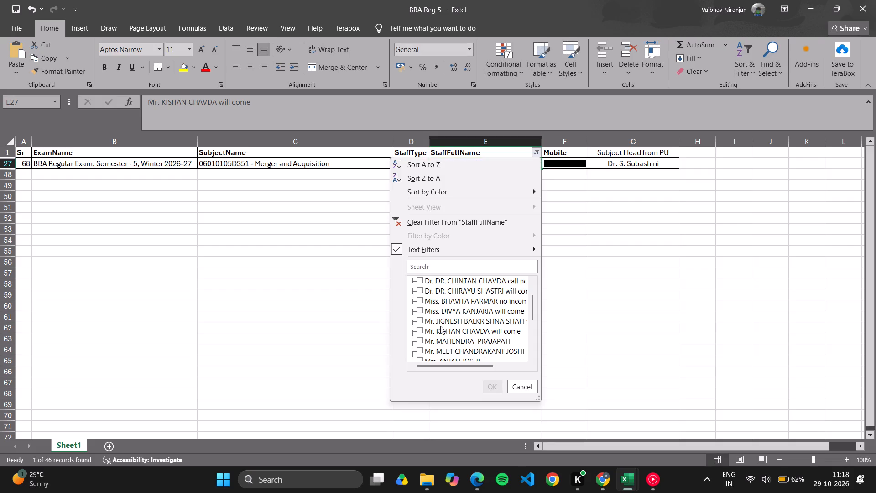
scroll(440, 326, "down", 1)
scroll(440, 326, "up", 1)
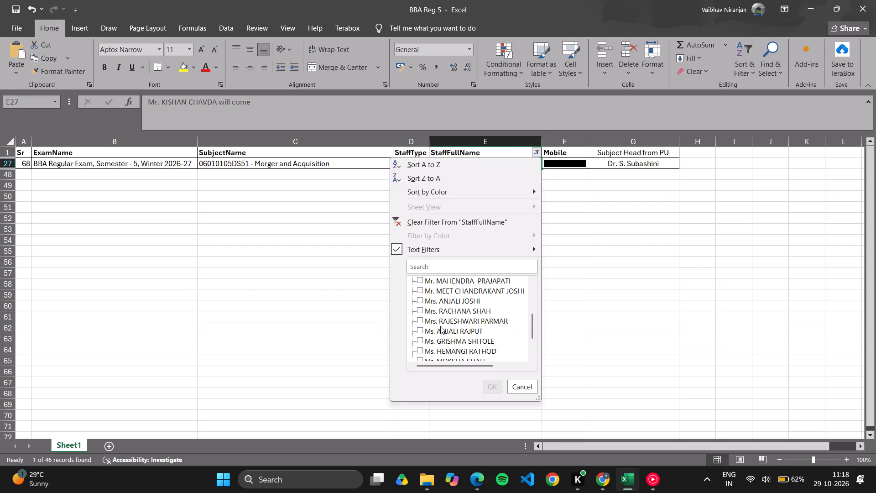
scroll(440, 326, "up", 1)
scroll(440, 326, "down", 1)
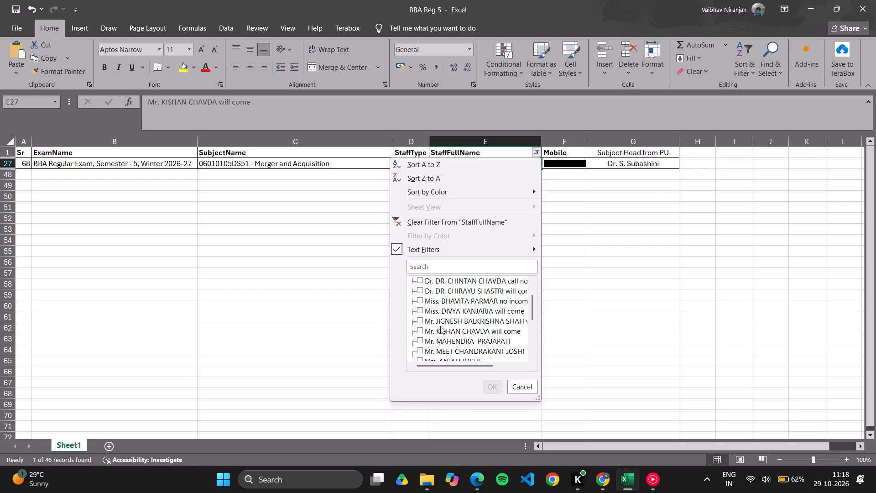
left_click(418, 338)
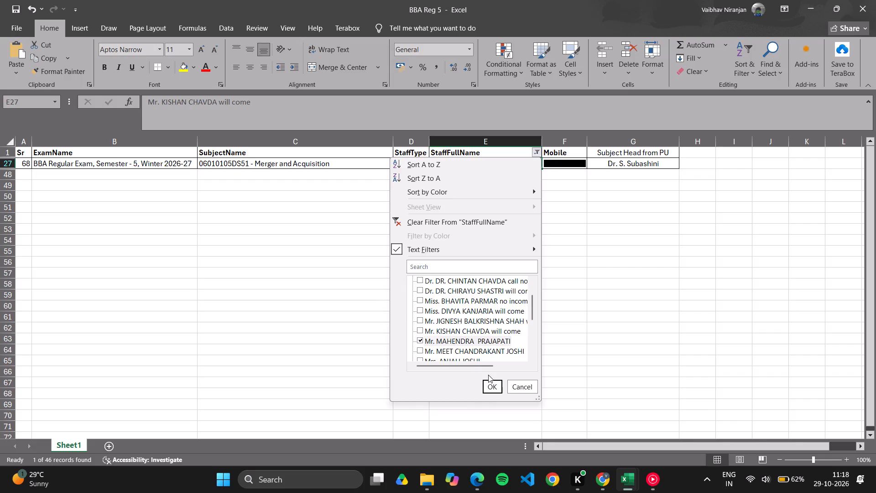
left_click(495, 394)
left_click(493, 387)
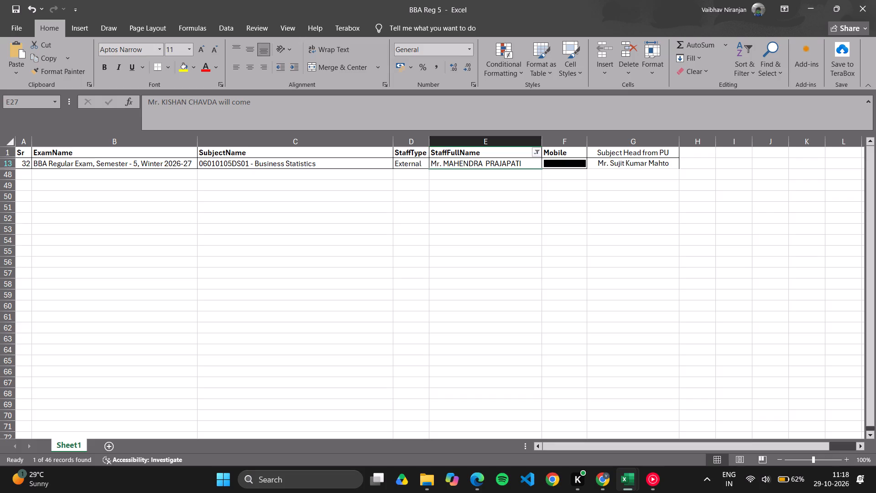
left_click(523, 163)
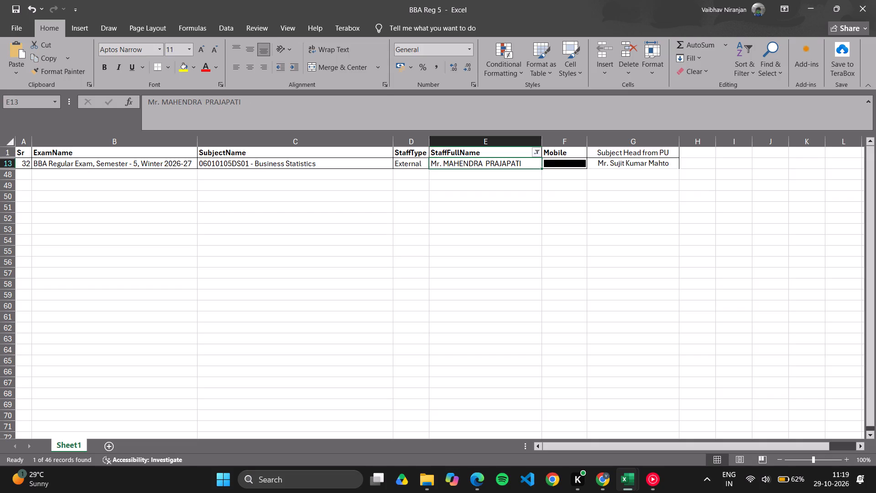
left_click(266, 106)
key("space")
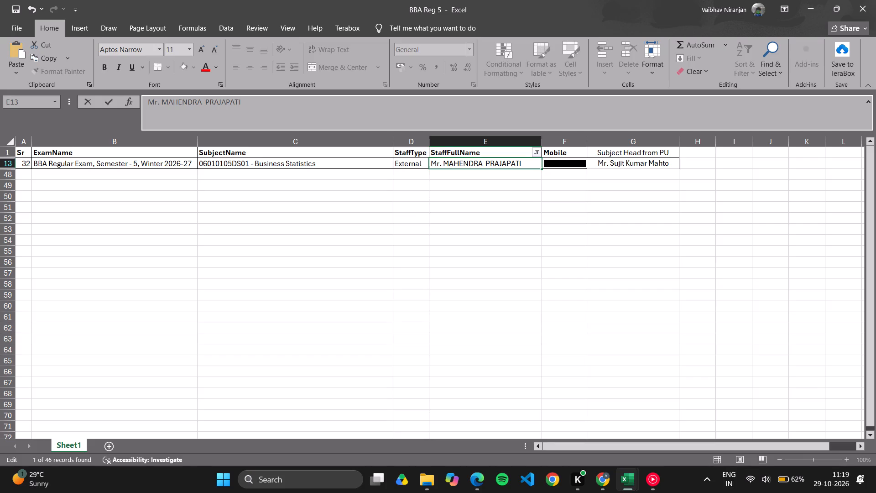
key("w")
type("ill")
key("space")
key("BackSpace")
key("BackSpace")
key("BackSpace")
key("BackSpace")
key("BackSpace")
type("next week")
key("space")
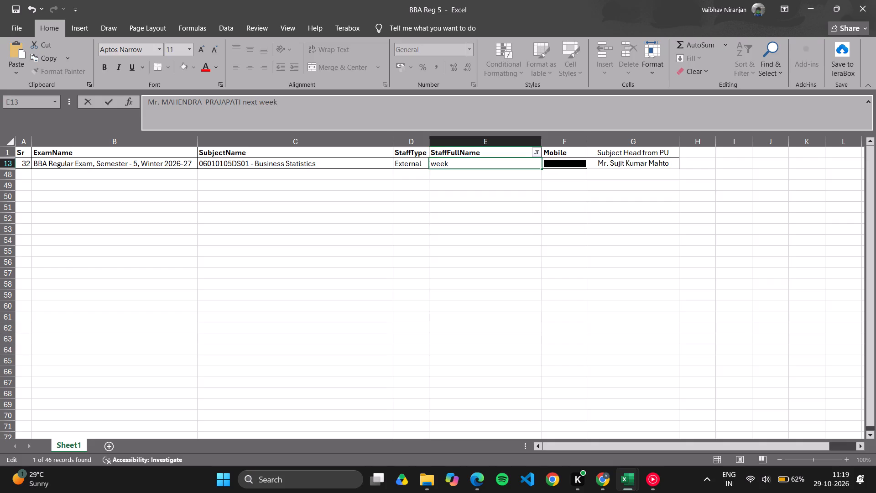
type("cuz id")
key("BackSpace")
key("BackSpace")
type("of college event")
left_click(387, 106)
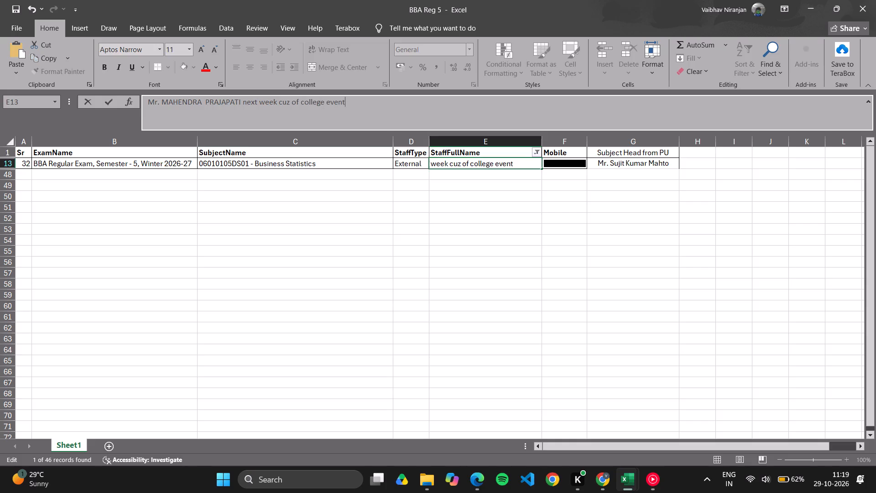
left_click(322, 192)
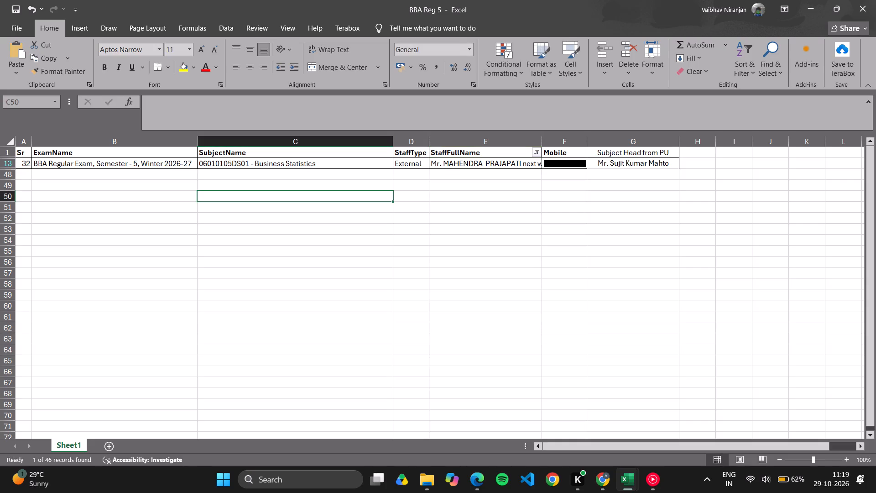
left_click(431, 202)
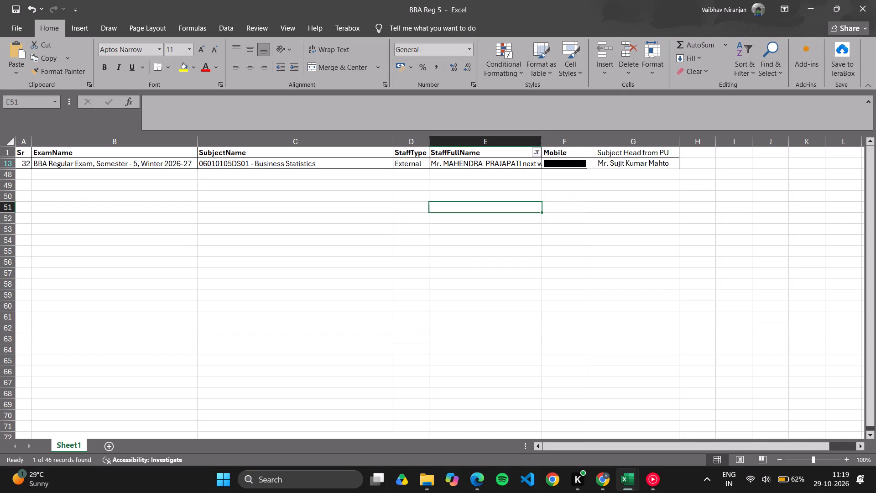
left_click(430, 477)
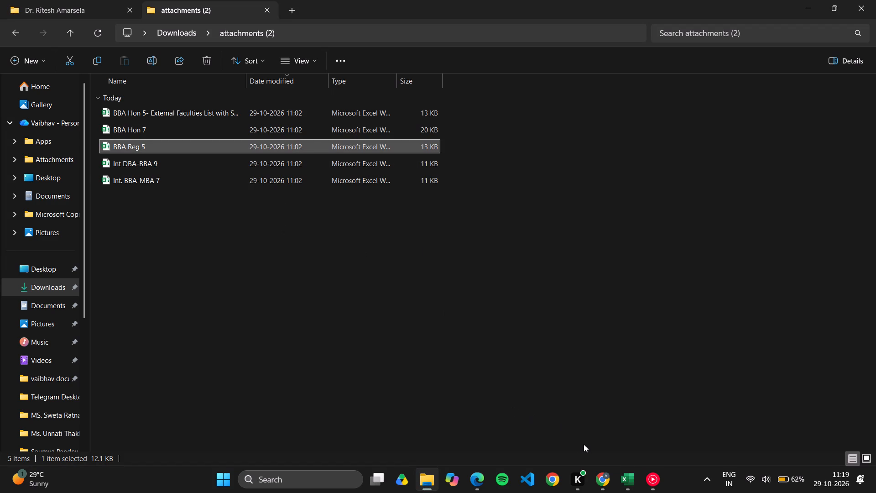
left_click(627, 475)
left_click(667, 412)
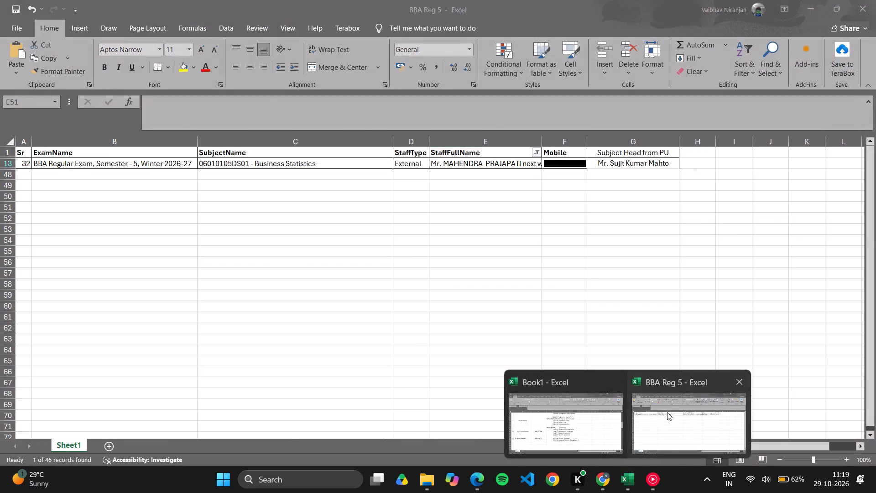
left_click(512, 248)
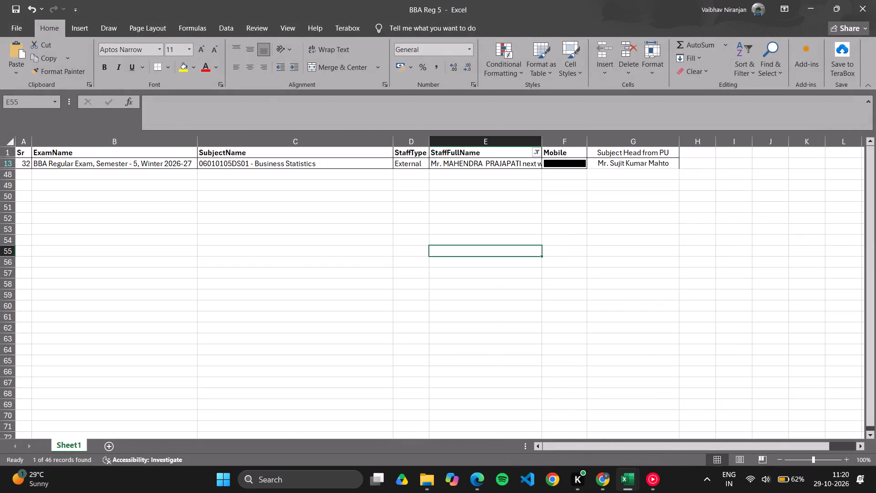
Change the StaffFullName filter to show only Mr. Joshi's entries.
left_click(535, 155)
scroll(469, 325, "down", 2)
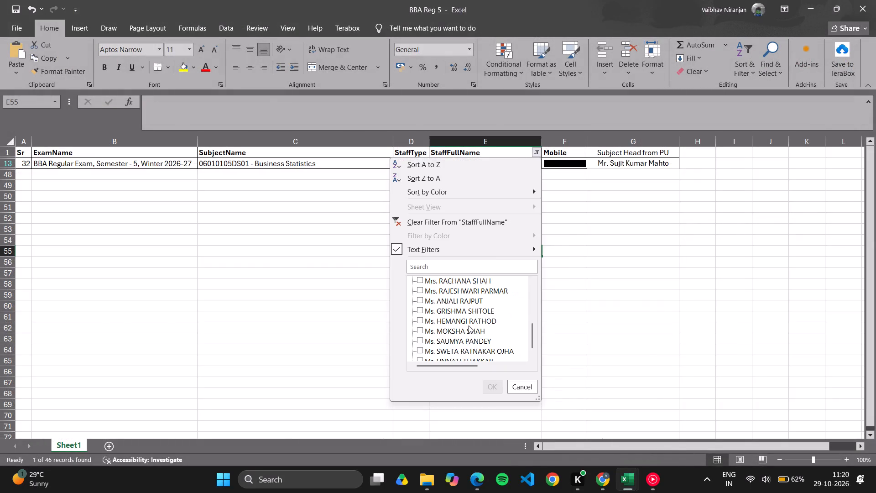
scroll(469, 325, "down", 1)
scroll(472, 316, "up", 1)
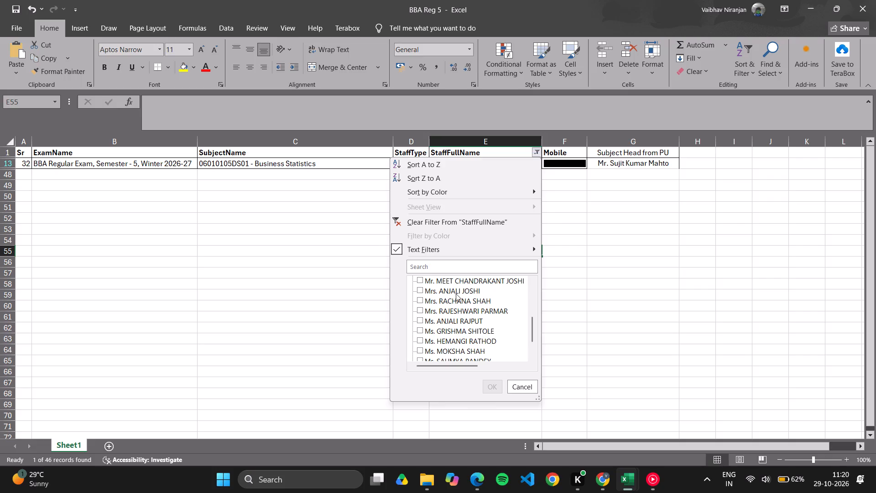
scroll(468, 284, "up", 1)
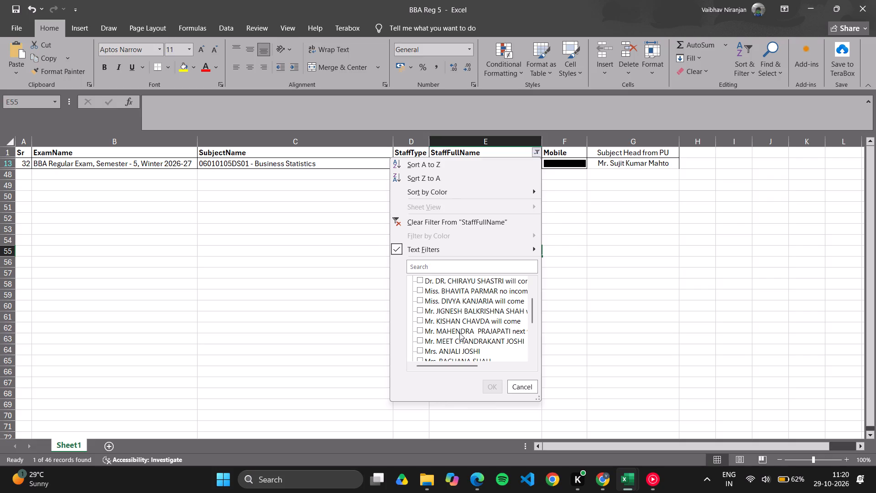
left_click(419, 341)
left_click(493, 383)
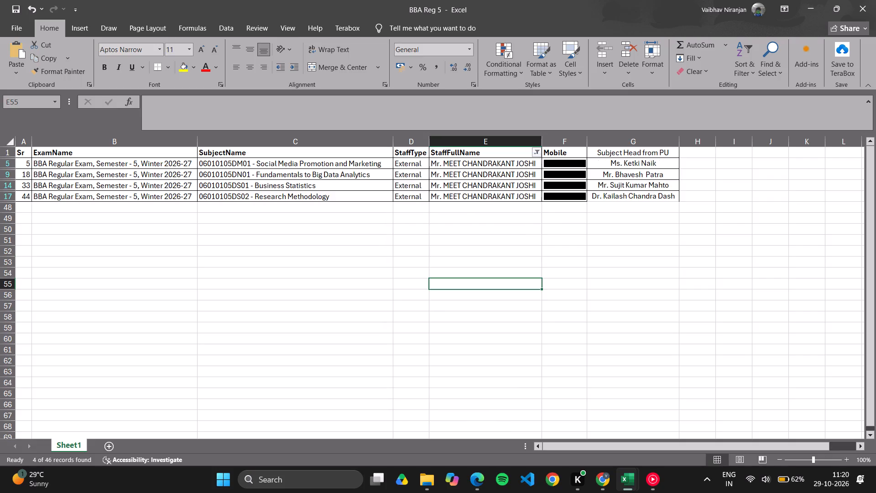
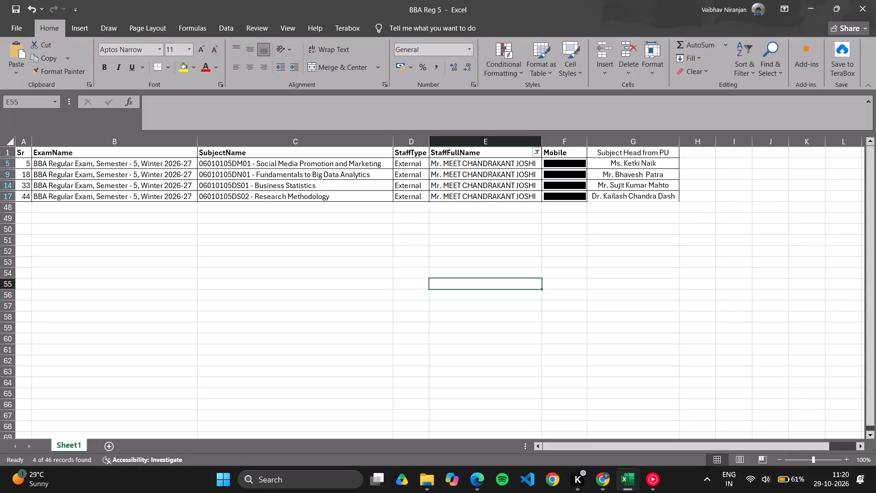
Append "call cut" after Mr. Joshi's name in StaffFullName cell E5 and fill the entry down to his other rows through E17.
left_click(513, 172)
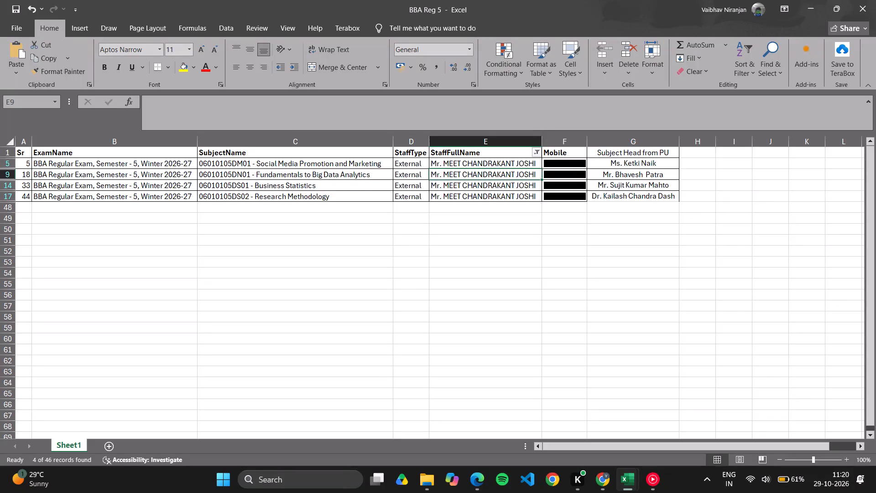
left_click(507, 166)
left_click(293, 100)
key("space")
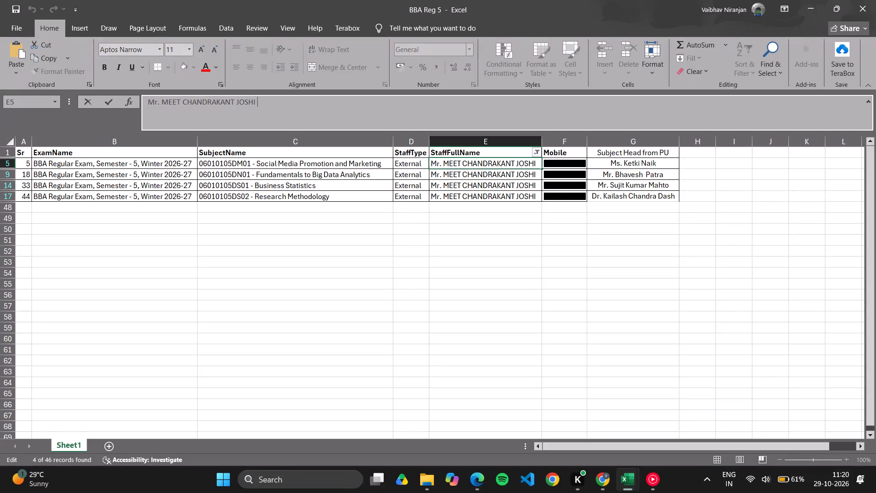
type("call cut")
left_click(509, 233)
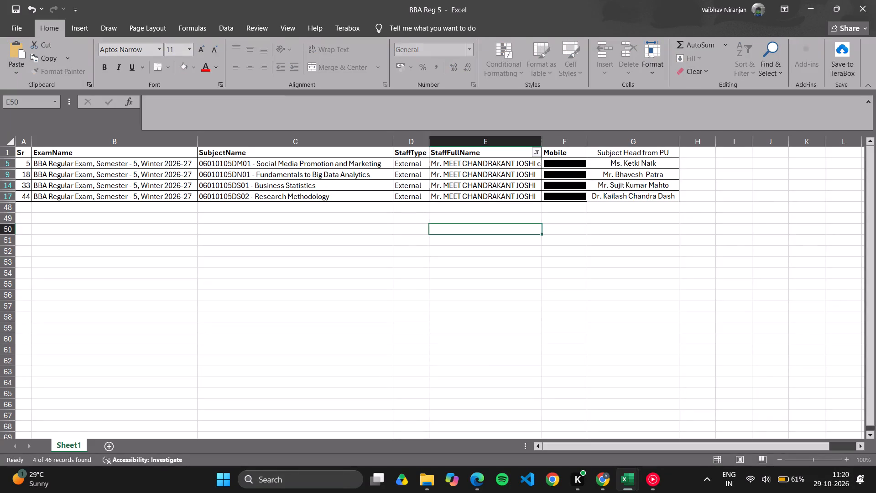
left_click(502, 164)
left_click_drag(542, 168, 540, 199)
left_click(508, 245)
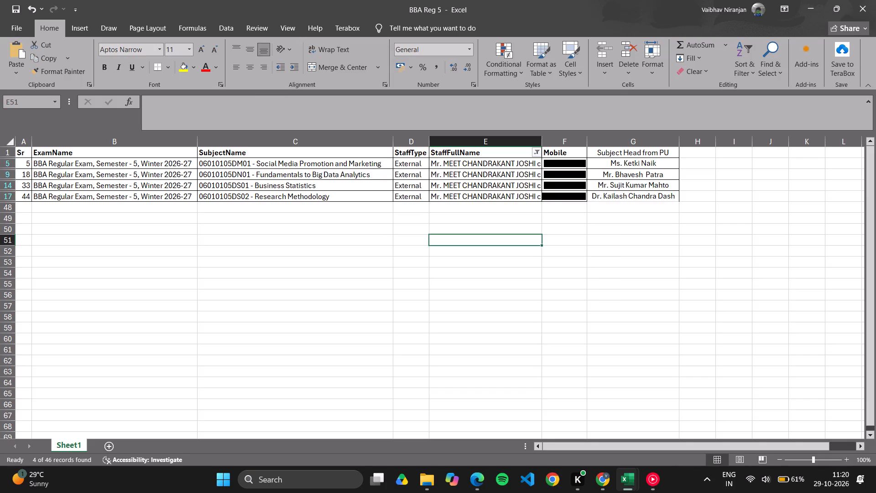
left_click(539, 152)
scroll(441, 329, "down", 1)
scroll(441, 329, "up", 2)
scroll(447, 334, "down", 1)
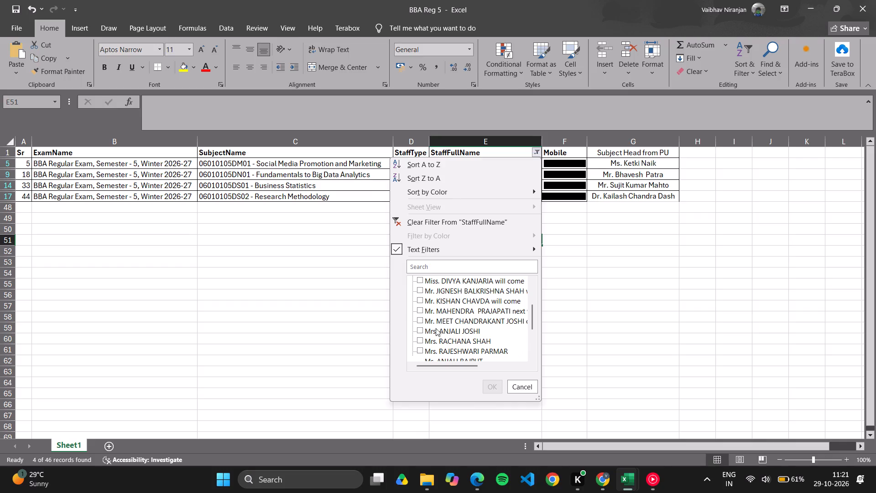
left_click(419, 329)
left_click(495, 386)
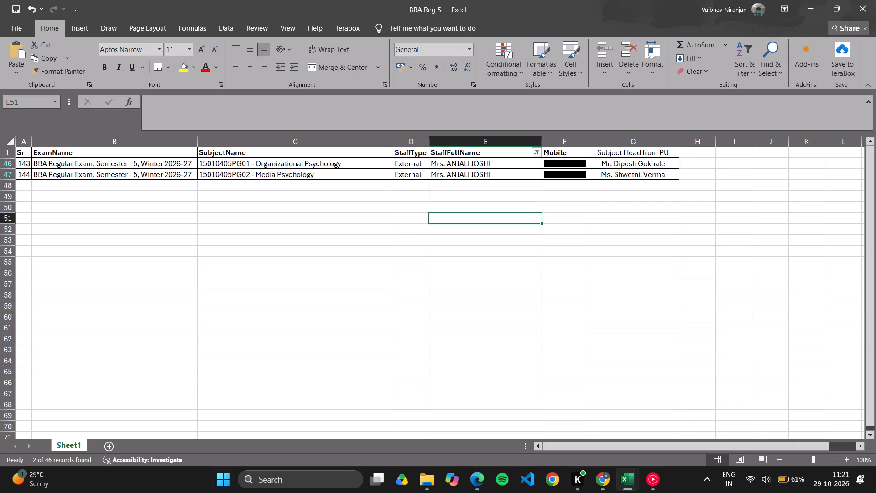
Append "call cut" after Mrs. Joshi's name in StaffFullName cell E46 and fill the entry down to E47.
left_click(567, 348)
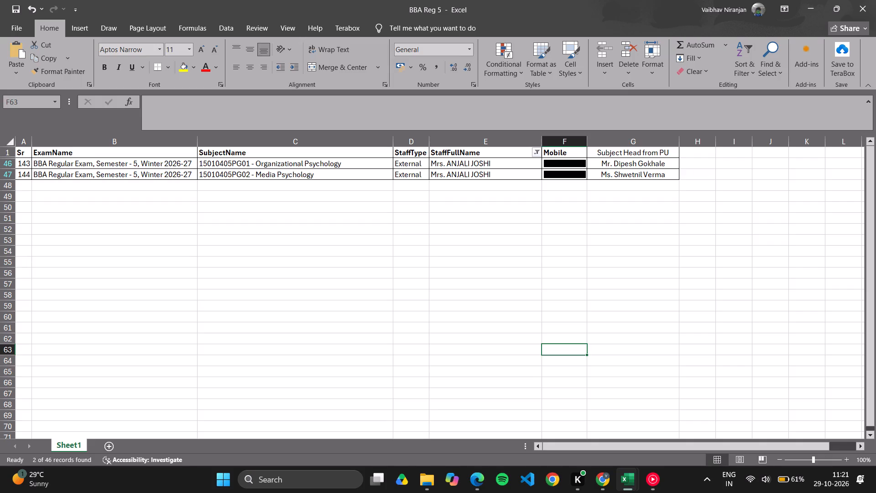
left_click(506, 166)
left_click(289, 100)
key("space")
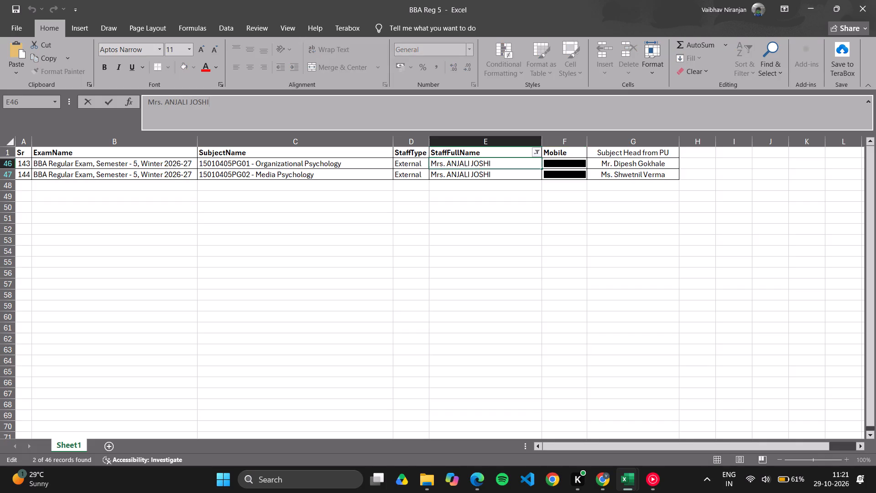
key("space")
type("call cut")
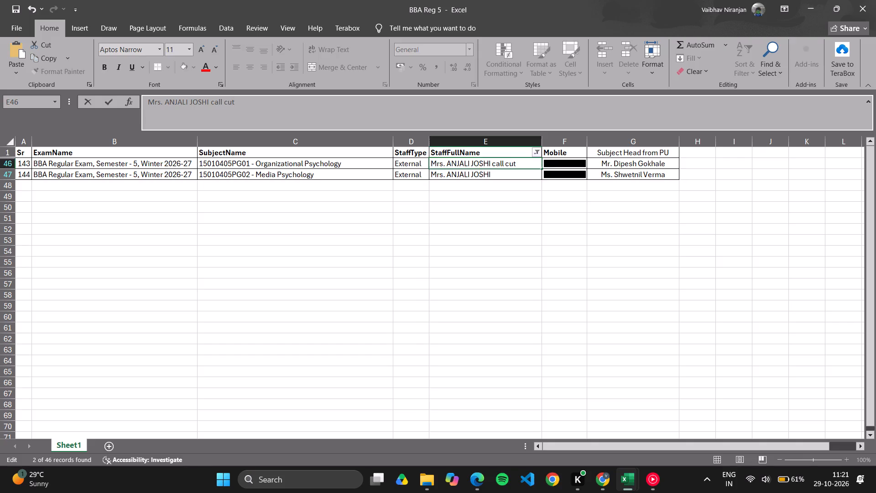
left_click_drag(542, 168, 536, 178)
left_click(471, 288)
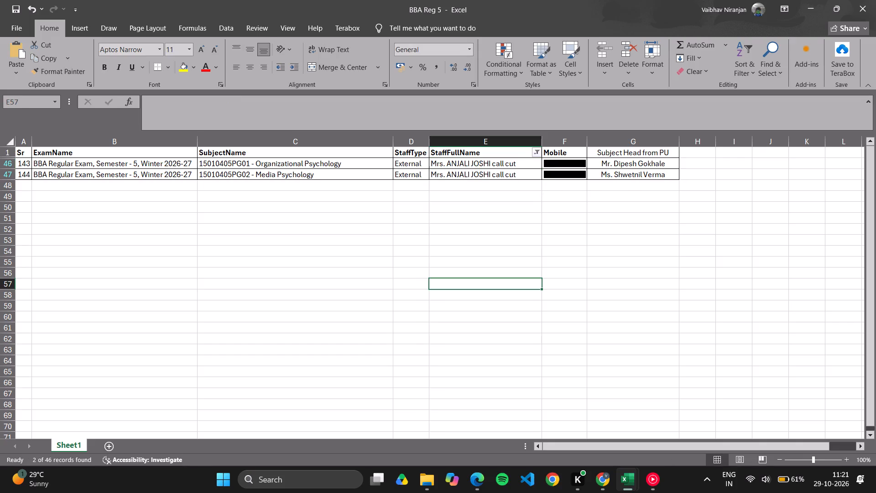
Change the StaffFullName filter to show only Mrs. Shah's entry.
left_click(542, 154)
left_click(532, 153)
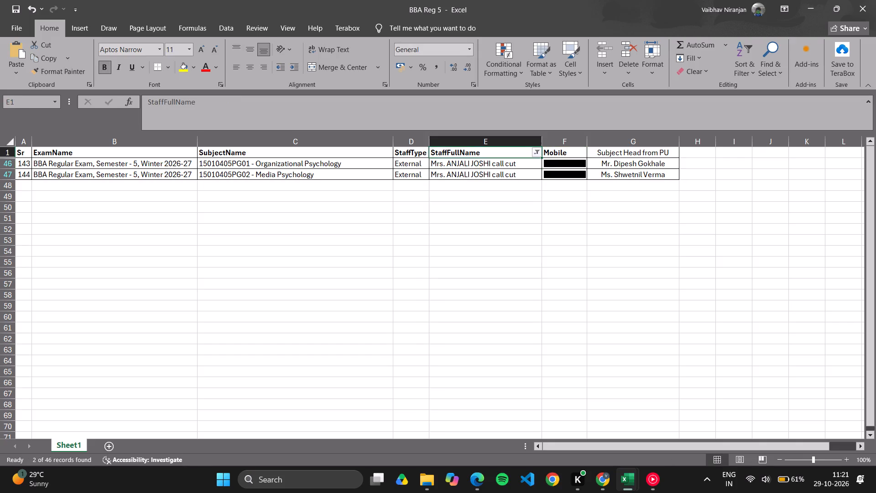
left_click(536, 151)
scroll(450, 329, "down", 1)
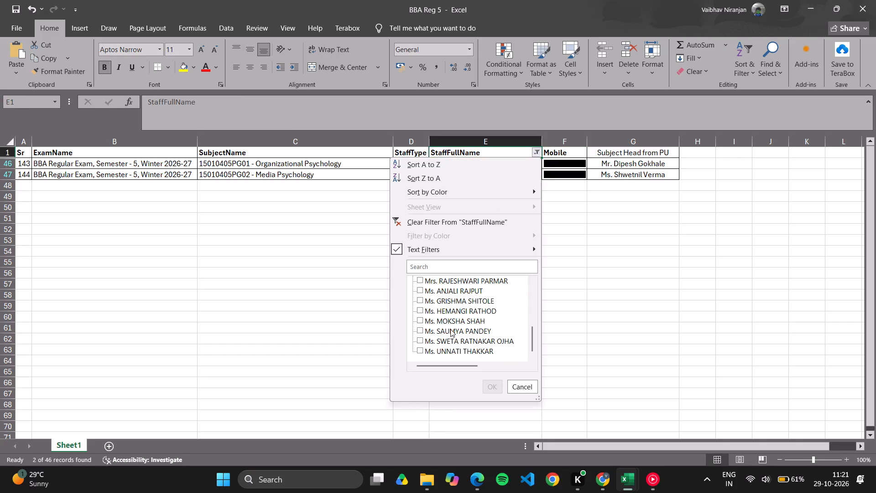
scroll(460, 305, "up", 2)
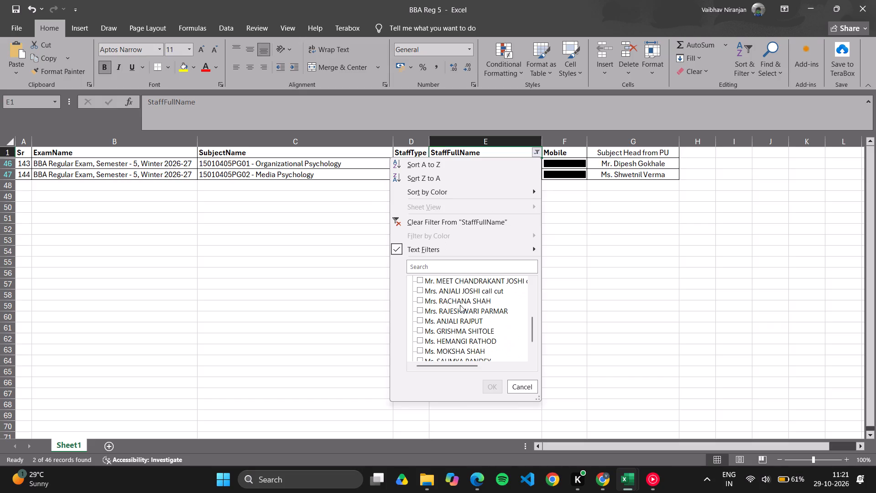
scroll(460, 305, "up", 1)
left_click_drag(531, 315, 532, 326)
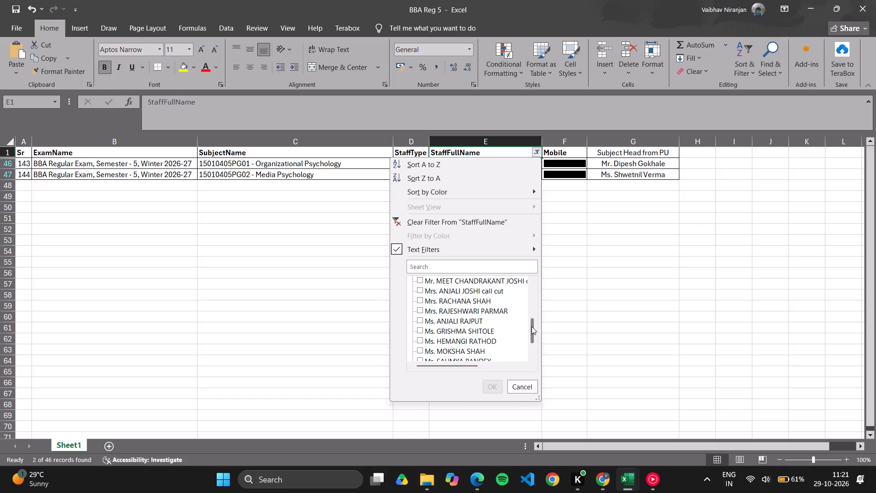
left_click_drag(532, 326, 532, 319)
left_click(421, 321)
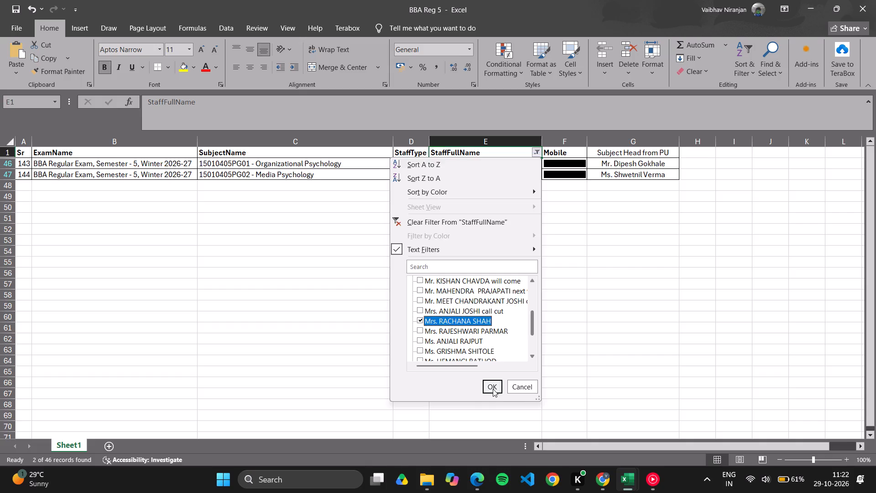
left_click(493, 389)
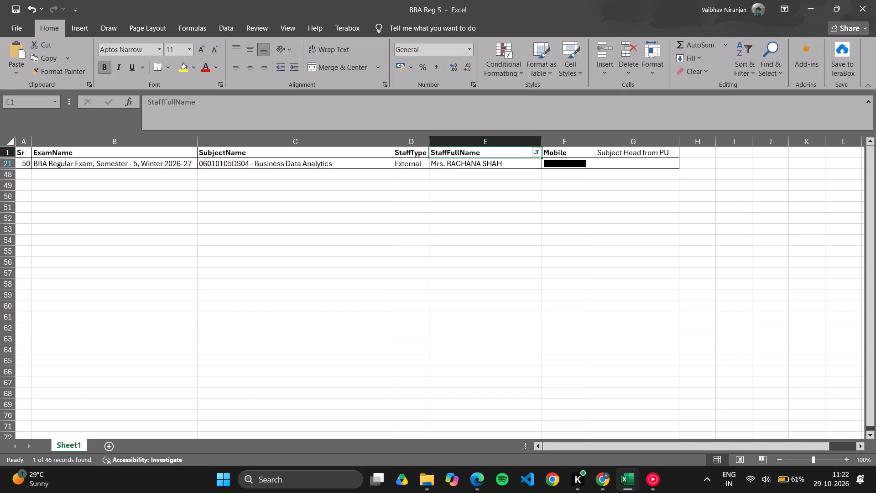
left_click(517, 165)
left_click(301, 110)
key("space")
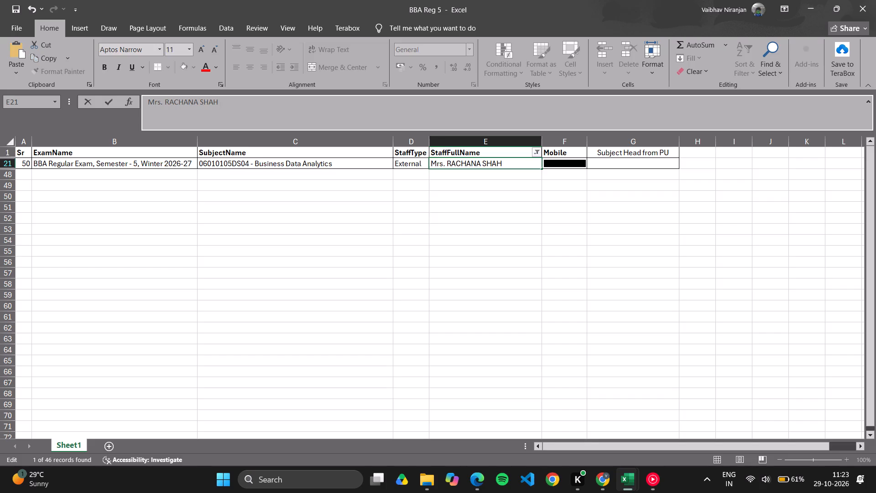
Append "will come" after Mrs. Shah's name in StaffFullName cell E21.
key("w")
key("BackSpace")
left_click(245, 101)
type("will come")
left_click(360, 235)
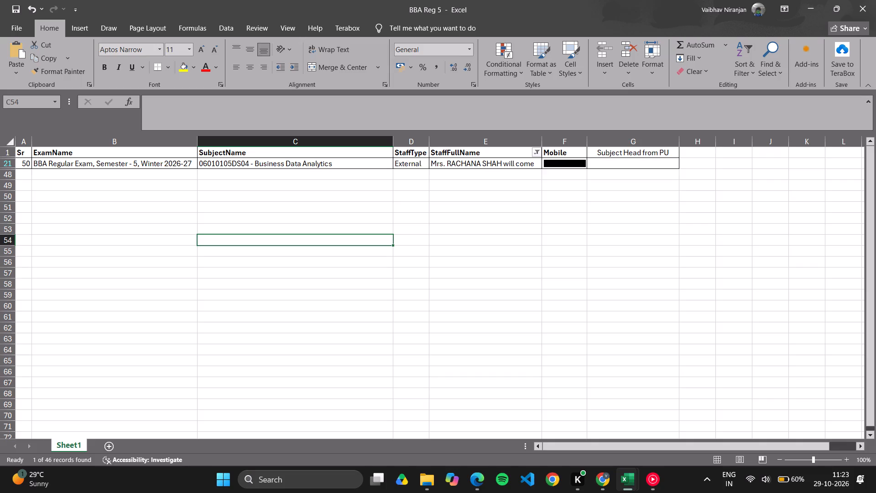
left_click(455, 186)
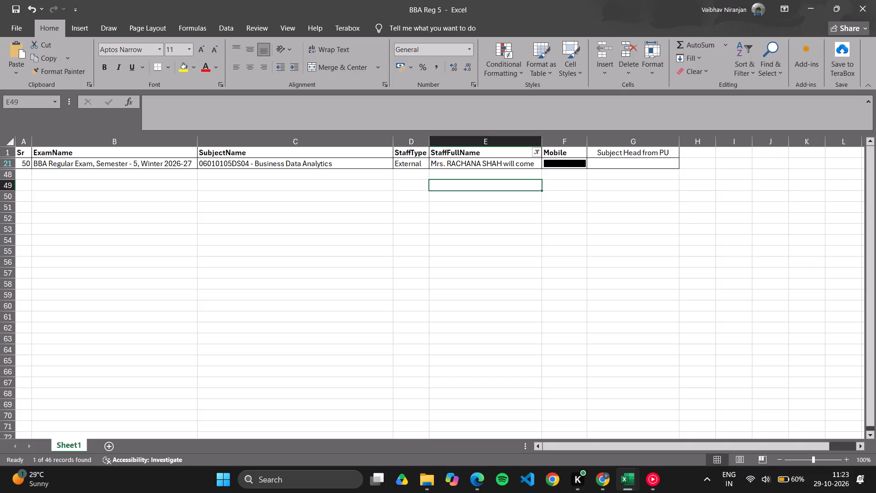